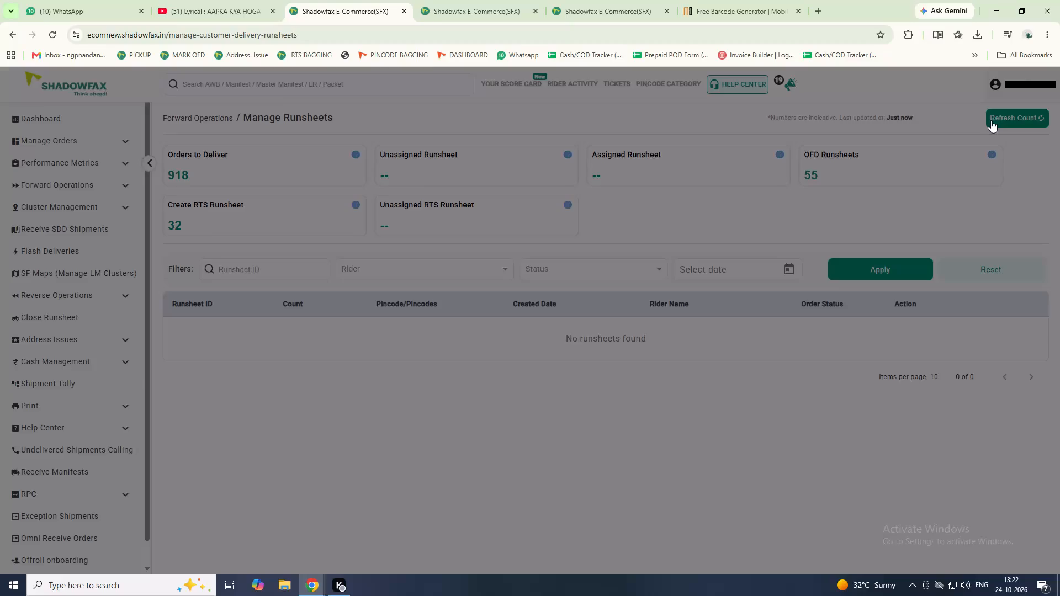
Refresh the delivery runsheet counts and check the Assigned Runsheet, Unassigned Runsheet and Orders to Deliver cards.
double_click(996, 116)
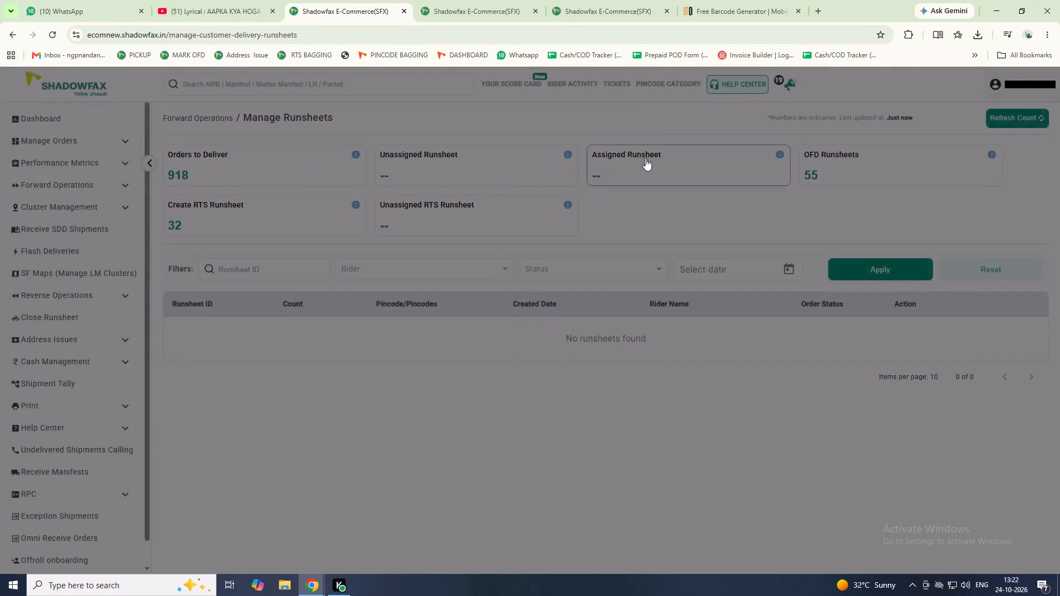
left_click(646, 158)
left_click(448, 164)
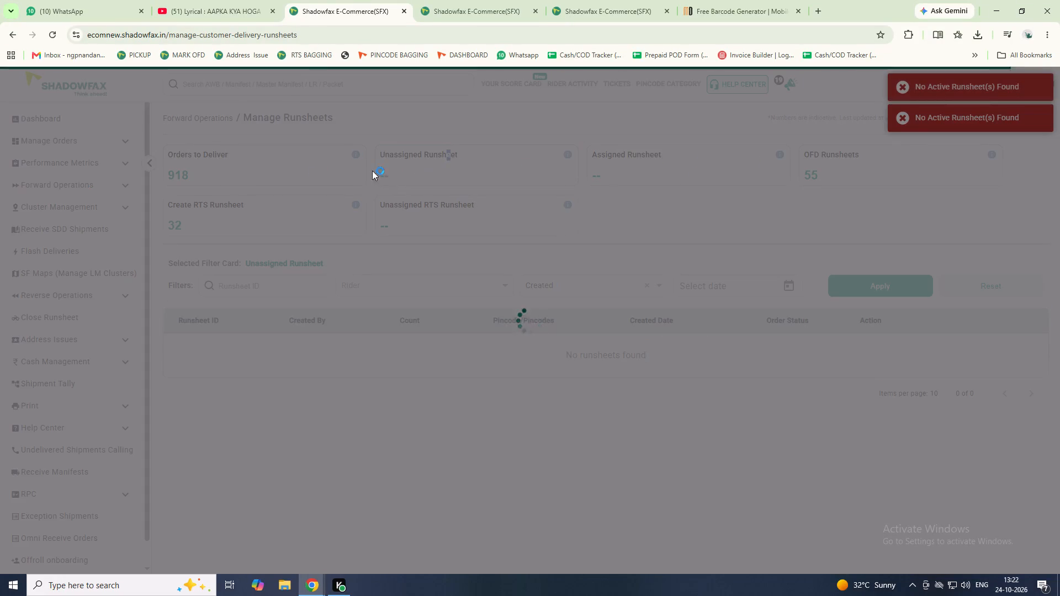
left_click(295, 166)
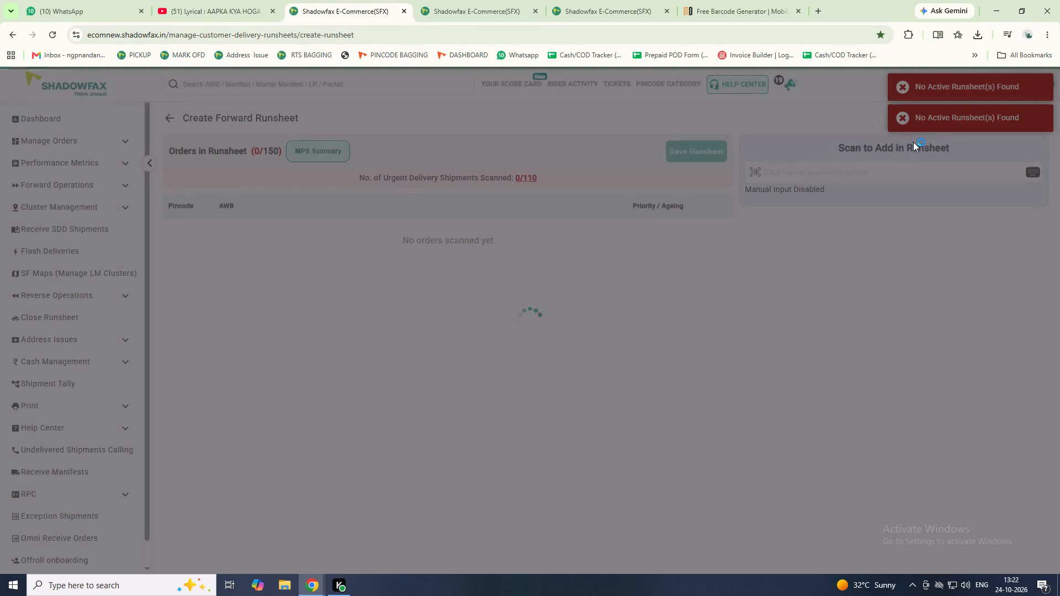
Go from the dashboard to the customer orders to pick up, refresh the counts, and open a new pickup runsheet.
left_click(27, 116)
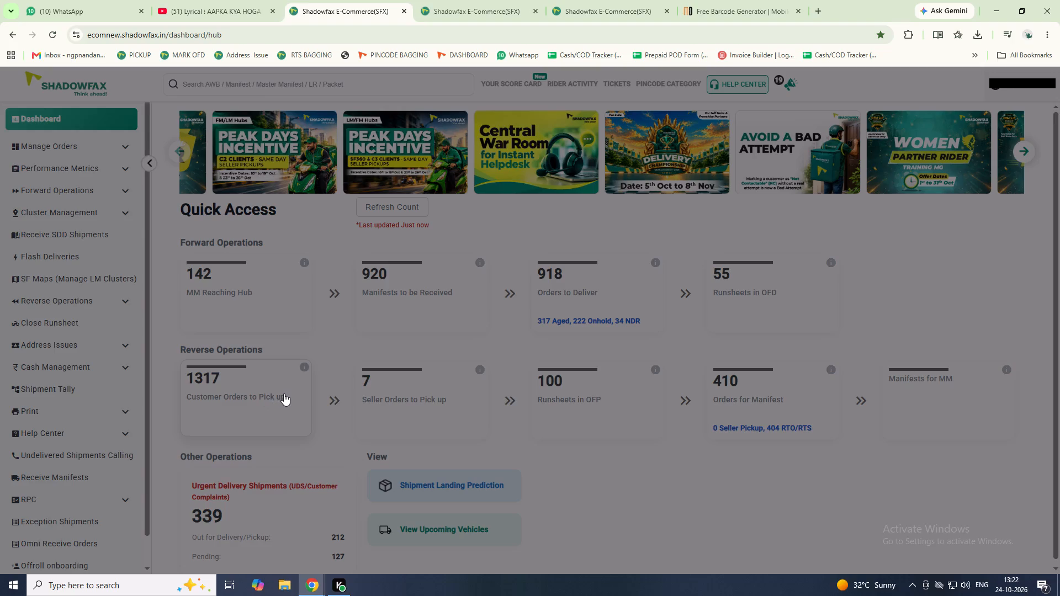
left_click(256, 402)
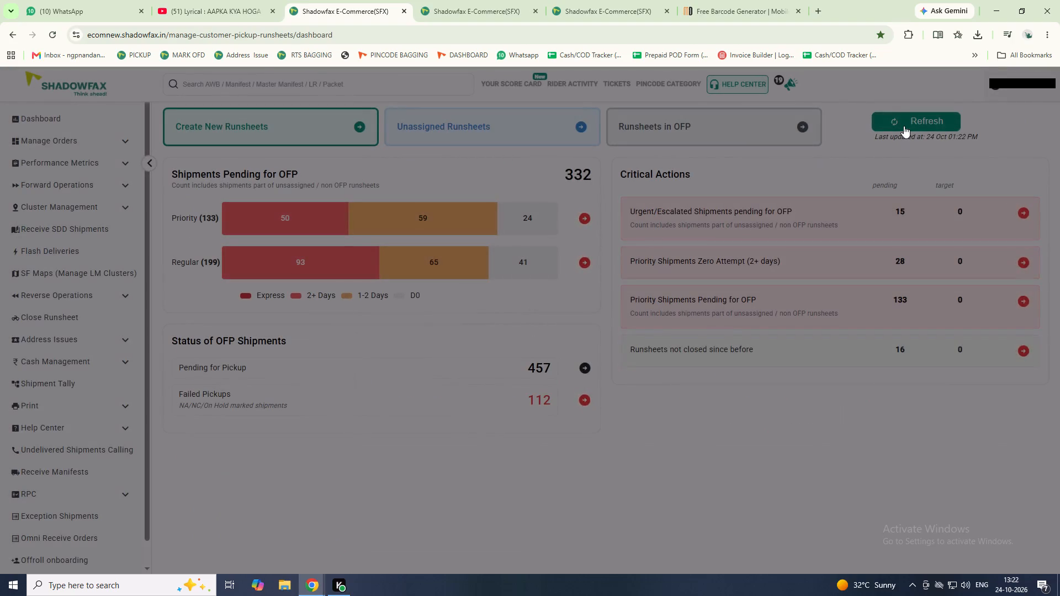
left_click(904, 126)
left_click(309, 127)
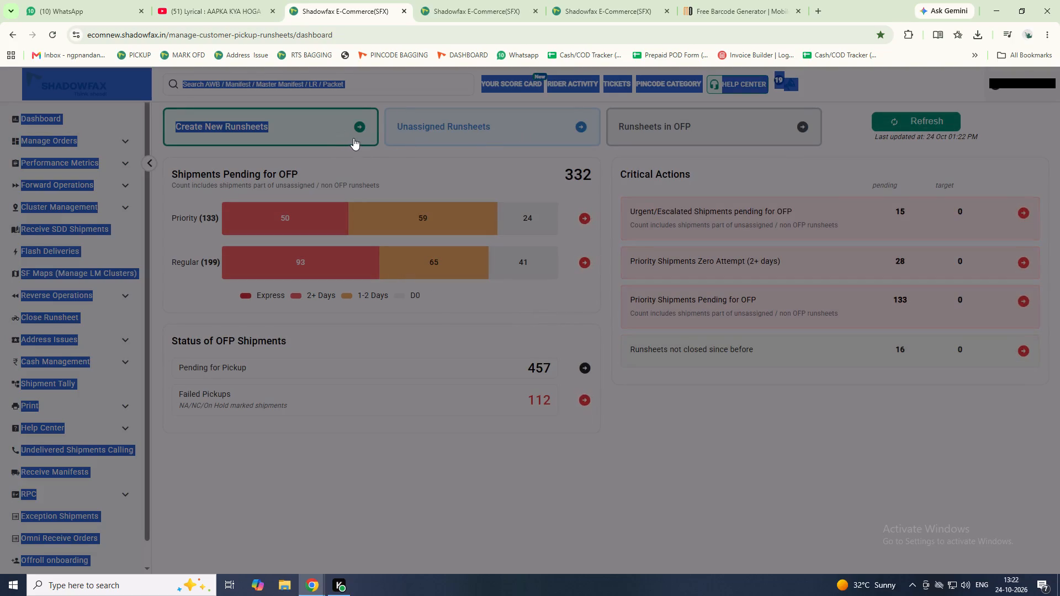
left_click(341, 130)
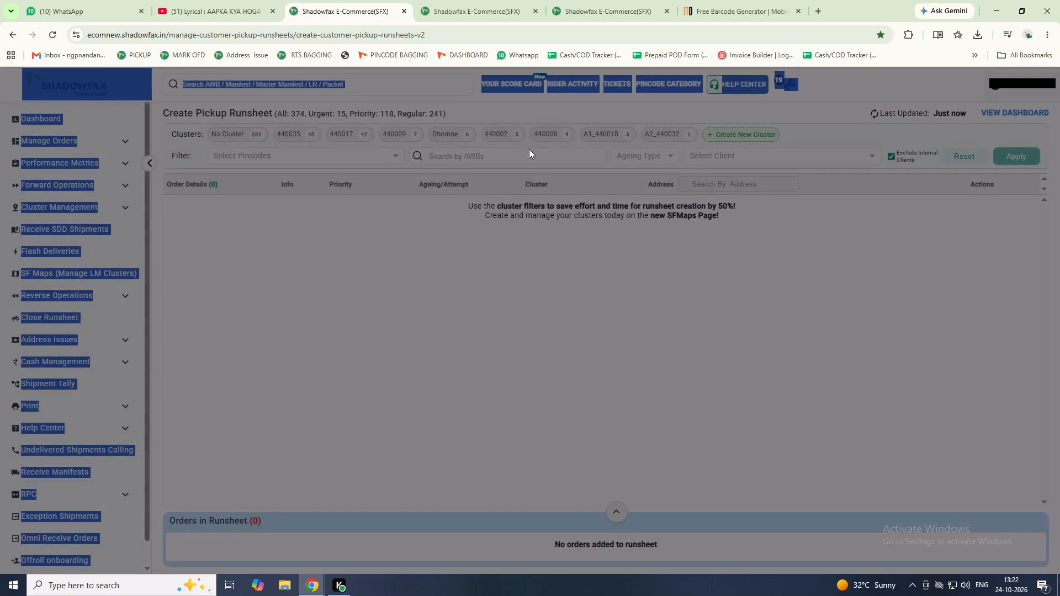
left_click(627, 265)
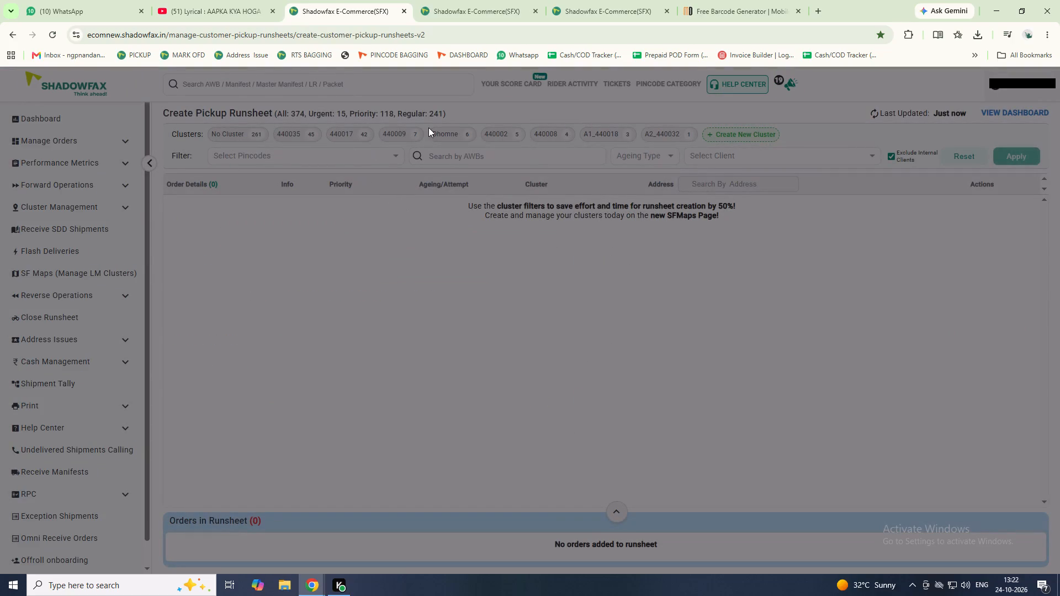
left_click(350, 129)
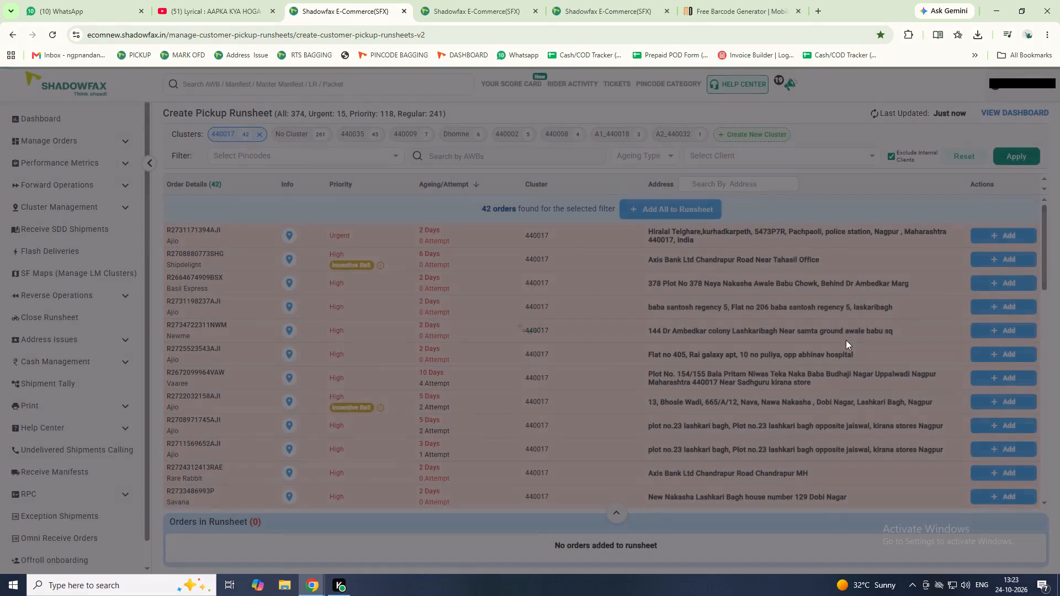
scroll(852, 314, "down", 18)
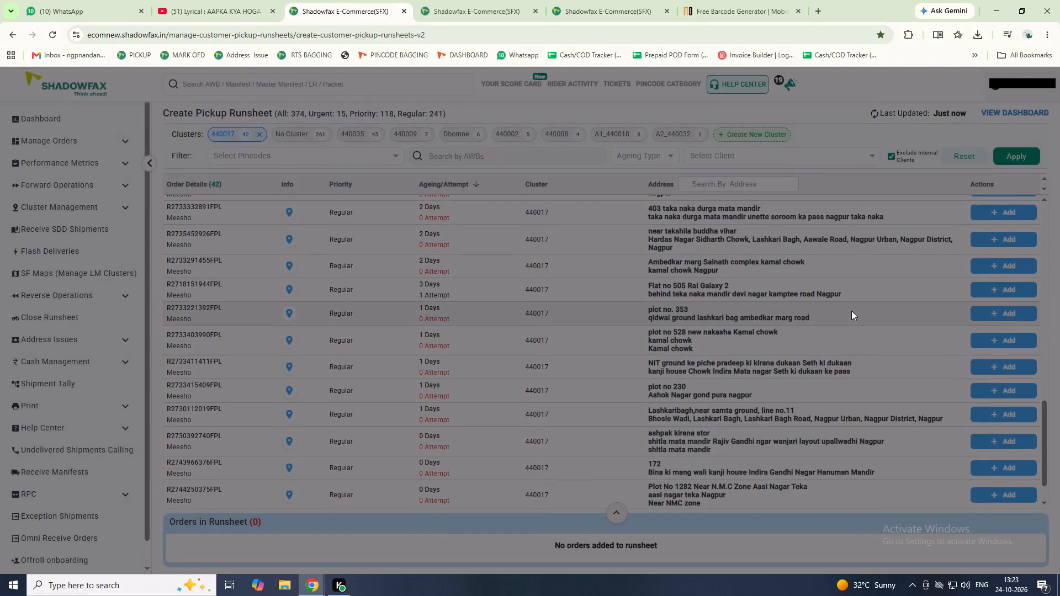
scroll(851, 311, "down", 10)
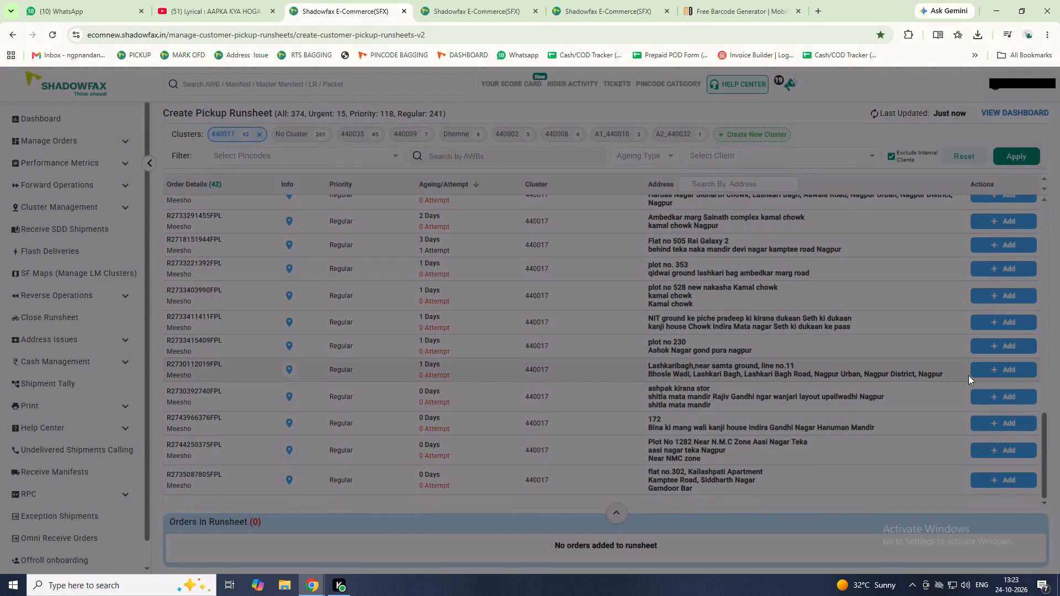
left_click(1004, 478)
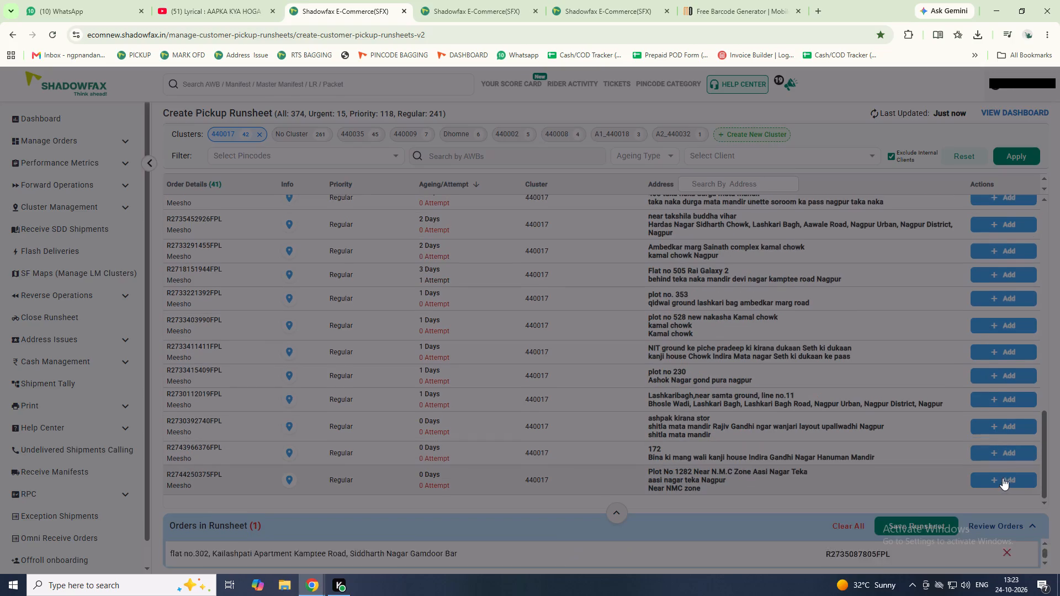
left_click(999, 477)
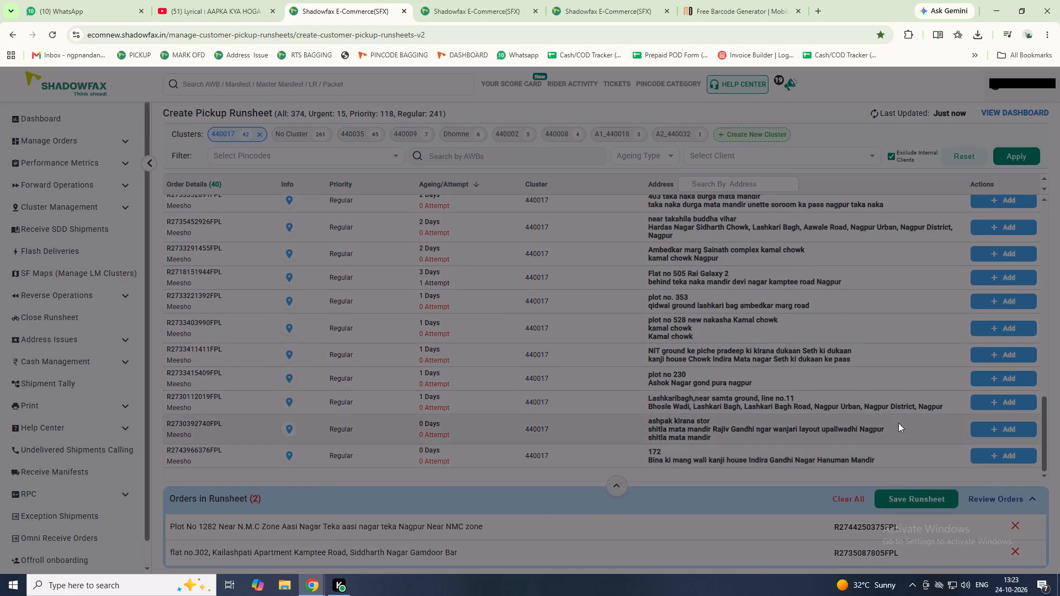
left_click(1003, 278)
scroll(889, 339, "up", 1)
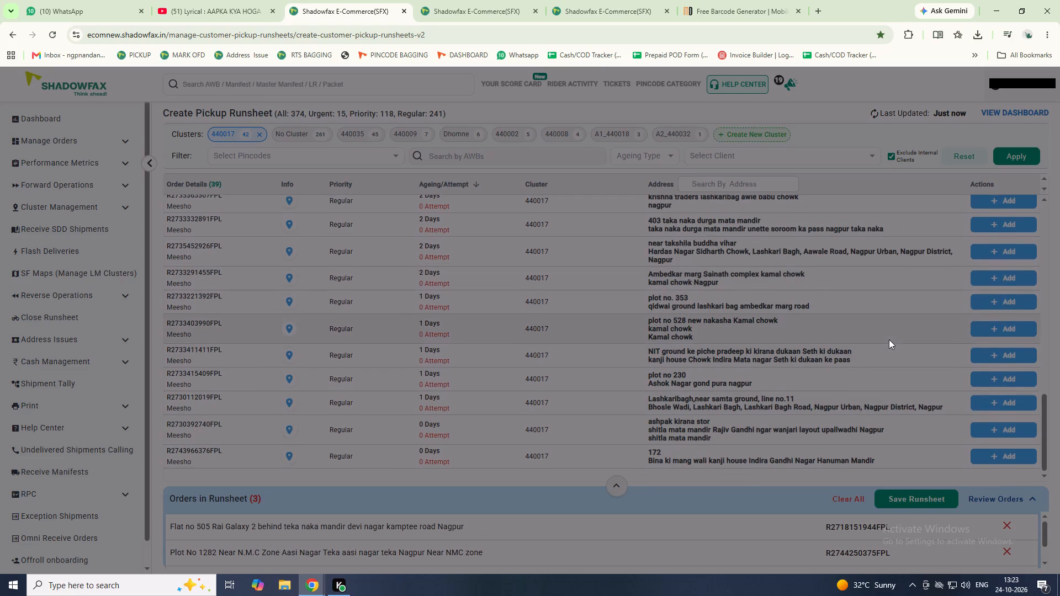
scroll(886, 340, "up", 1)
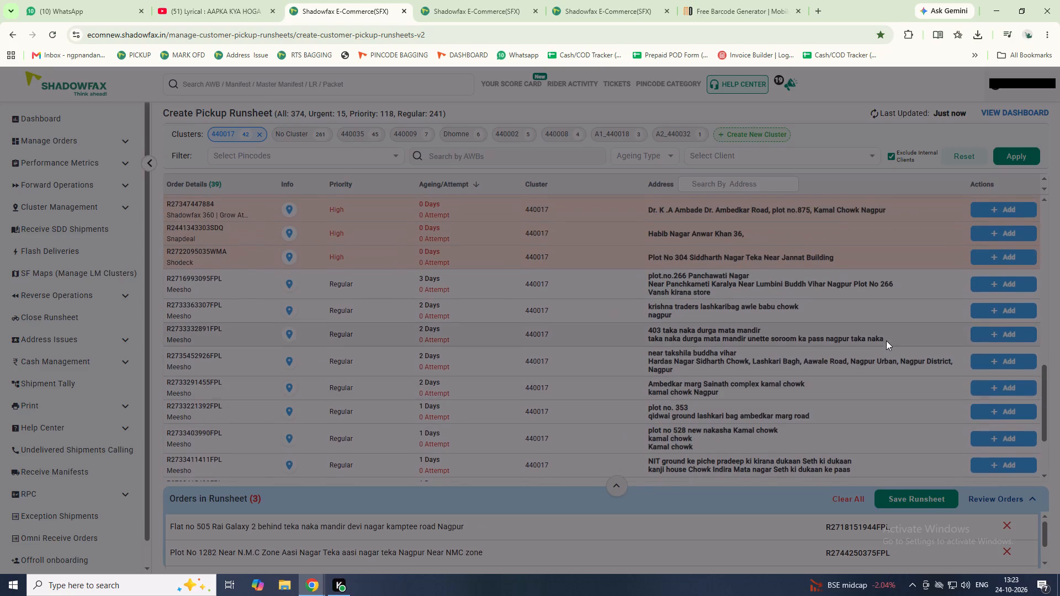
scroll(886, 340, "up", 1)
left_click(992, 312)
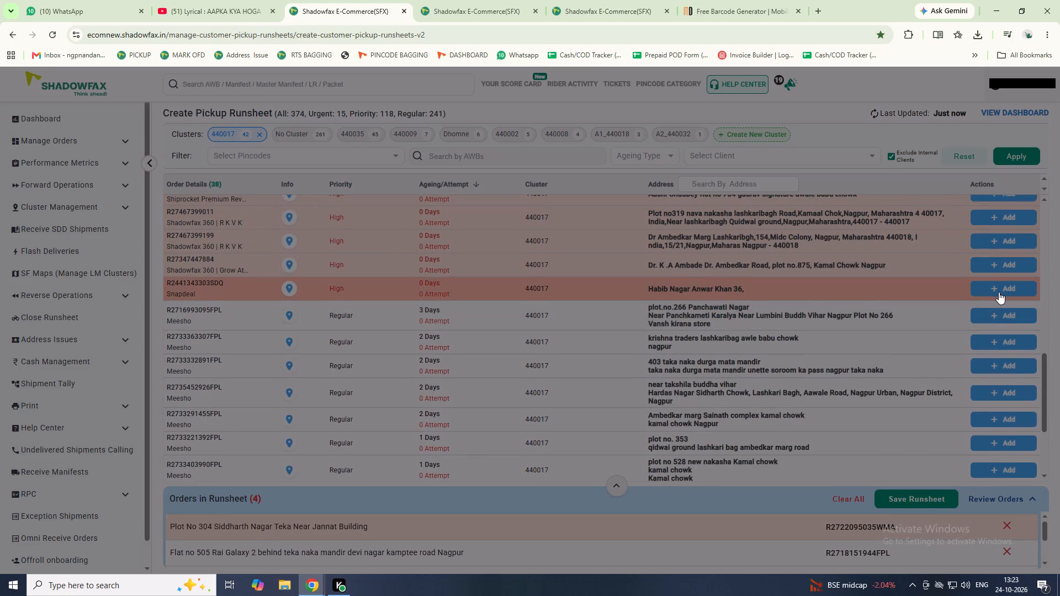
left_click(999, 292)
Examine the addresses of the remaining cluster 440017 orders for more pickups suited to this runsheet.
scroll(930, 345, "up", 1)
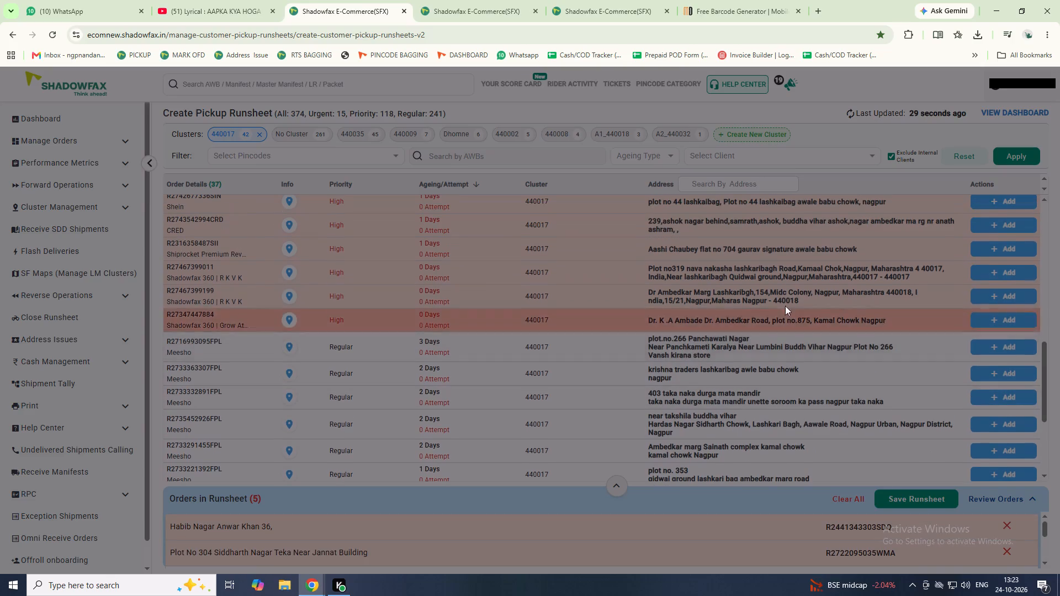
scroll(916, 308, "up", 1)
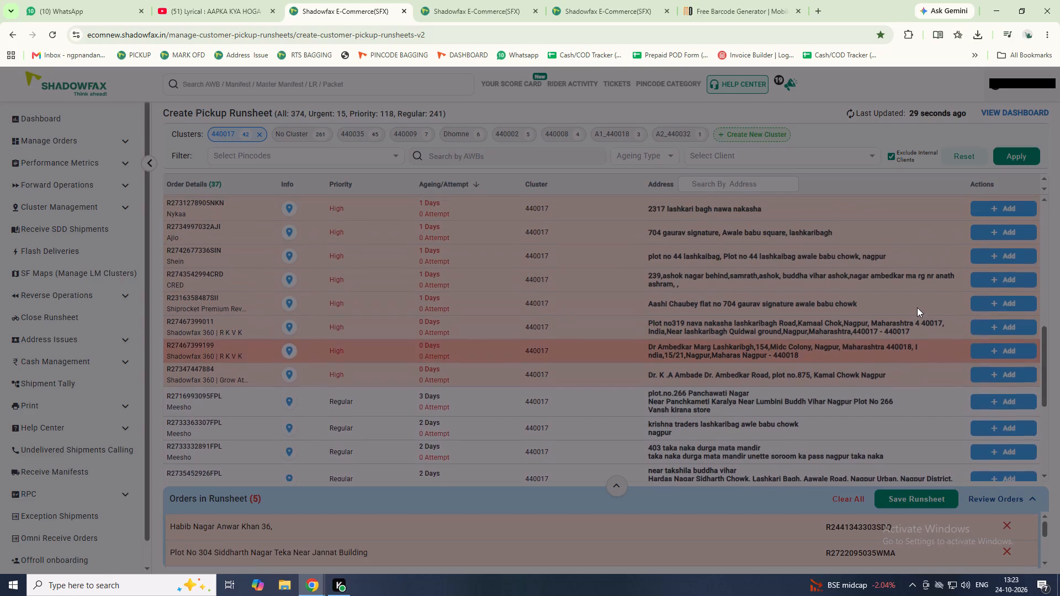
scroll(915, 309, "up", 2)
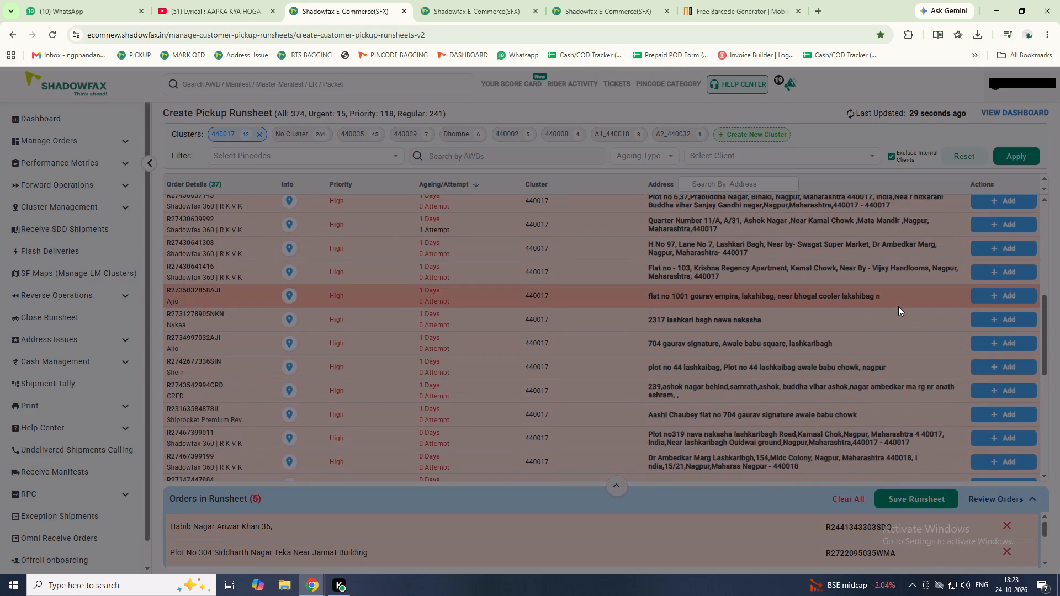
scroll(904, 303, "up", 1)
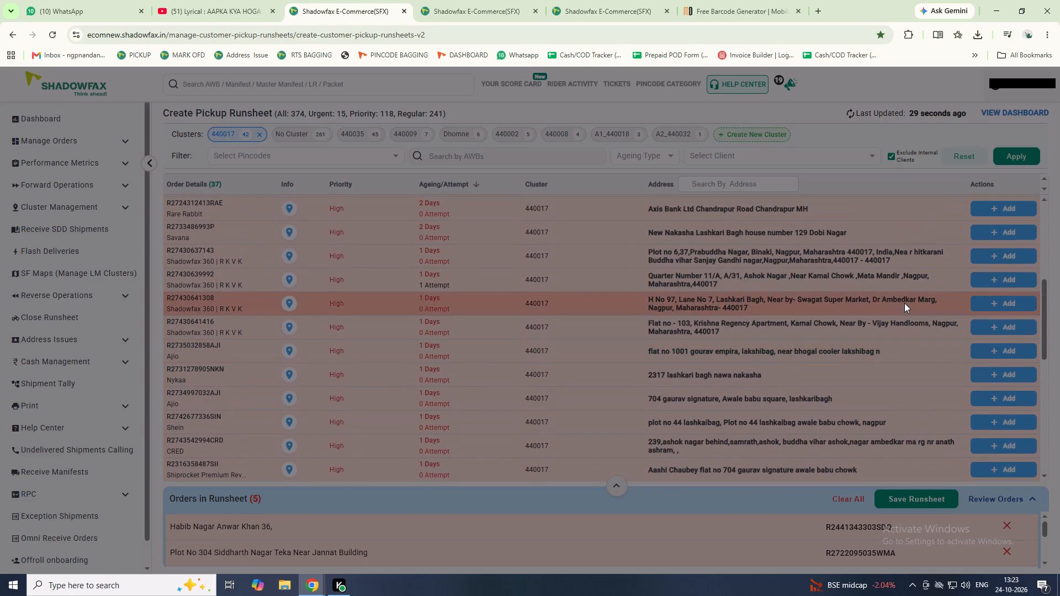
scroll(904, 303, "up", 2)
scroll(817, 316, "up", 1)
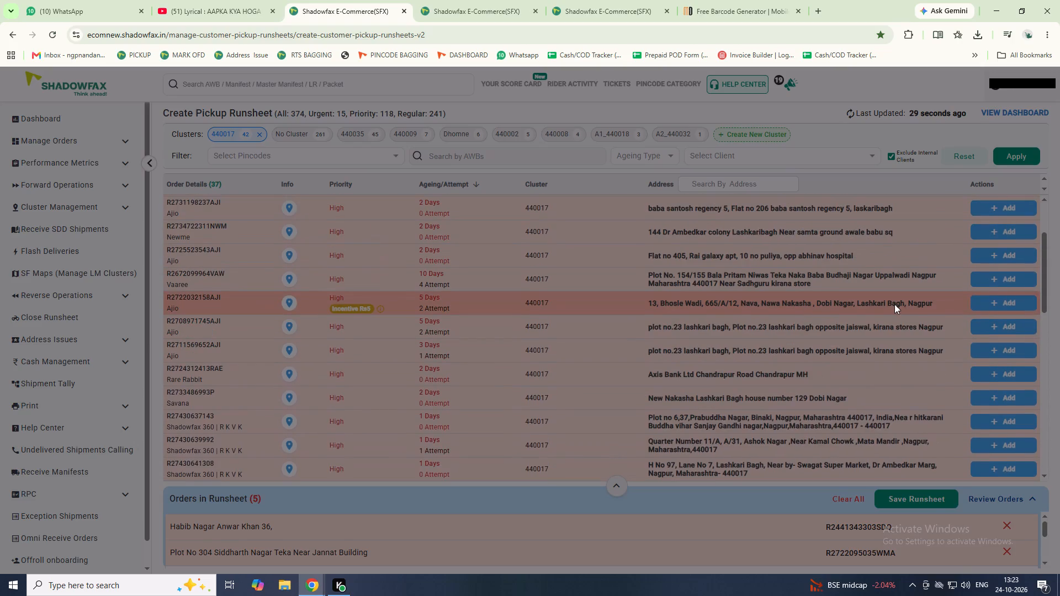
scroll(914, 313, "up", 1)
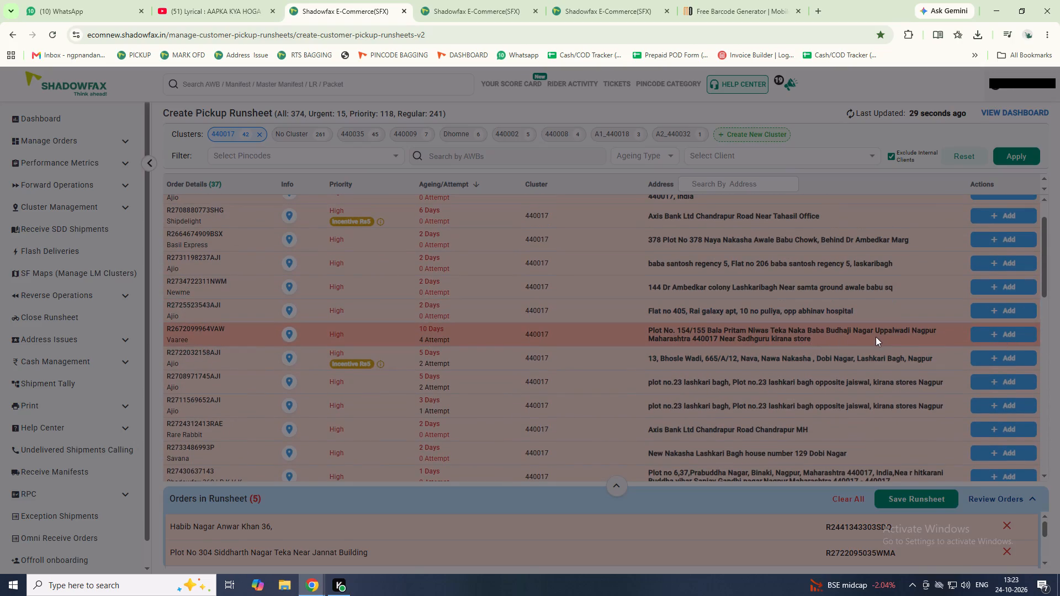
scroll(820, 286, "up", 1)
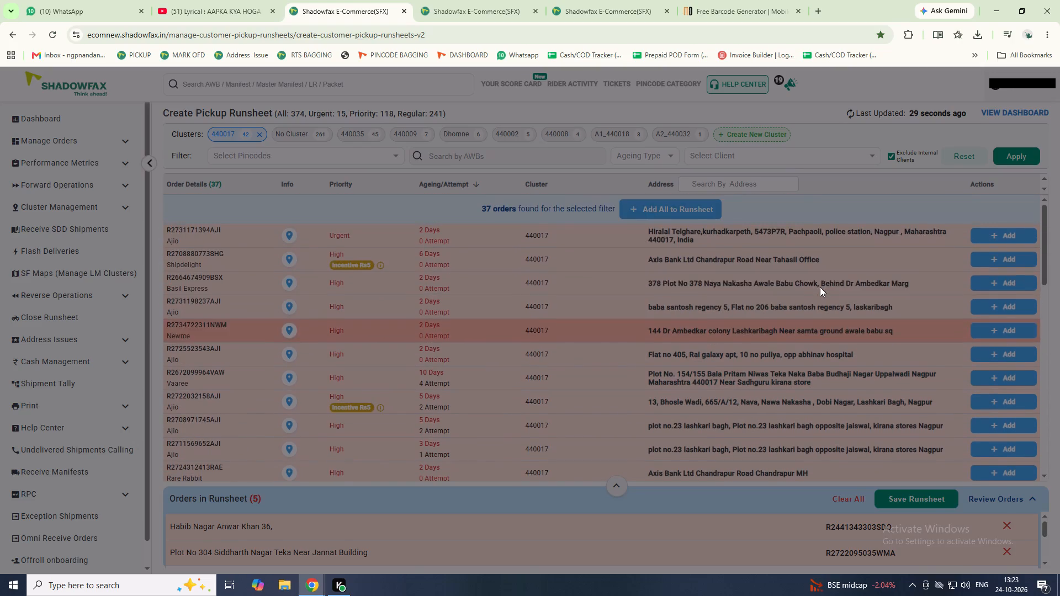
scroll(839, 320, "down", 20)
scroll(839, 320, "down", 4)
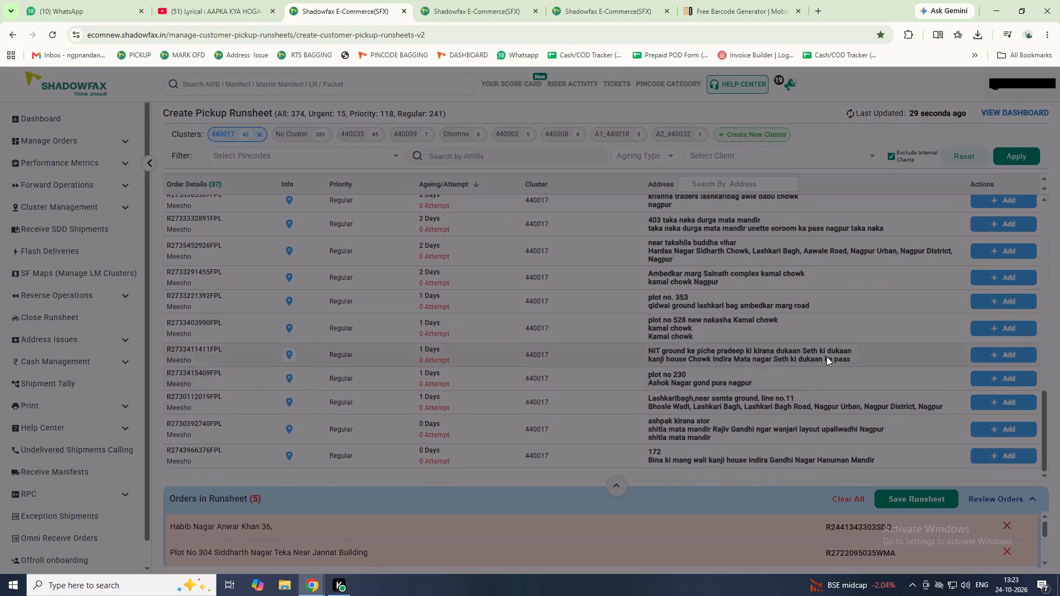
left_click(920, 503)
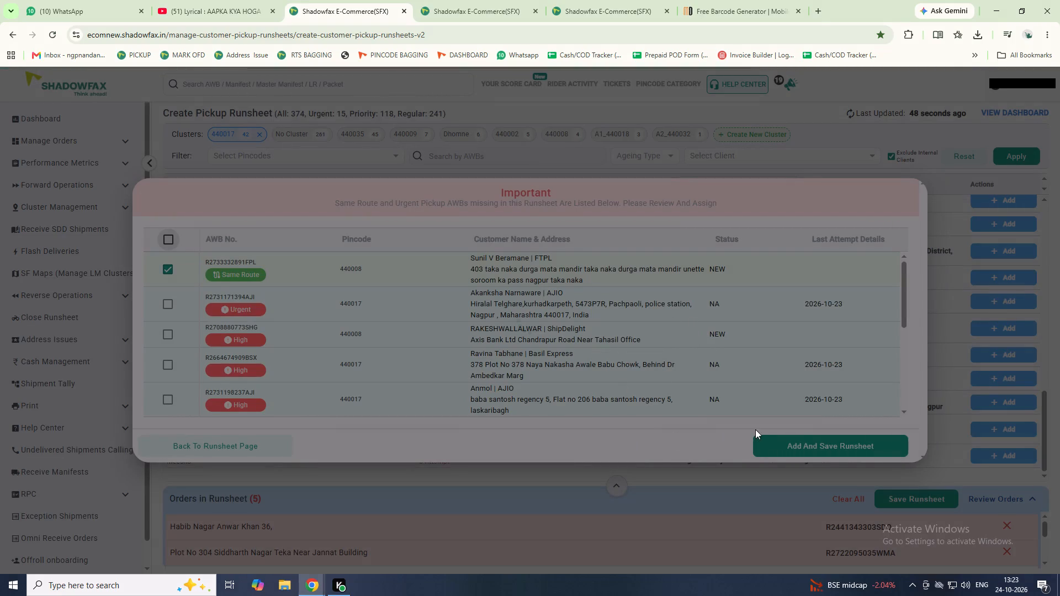
left_click(815, 455)
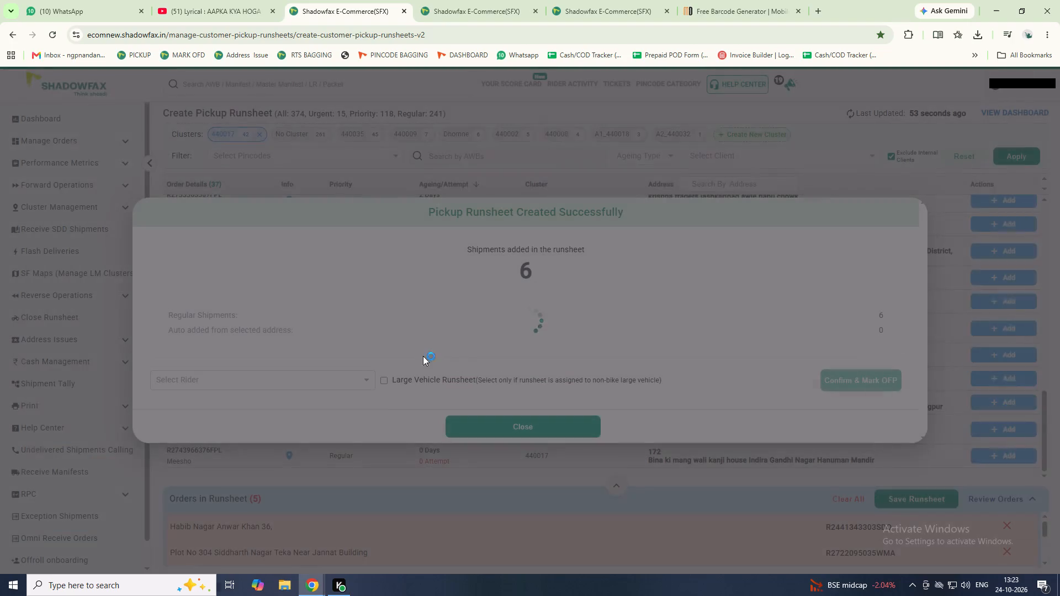
Assign the new runsheet to the rider found by searching "vishal", mark it OFP, and close the summary.
left_click(283, 385)
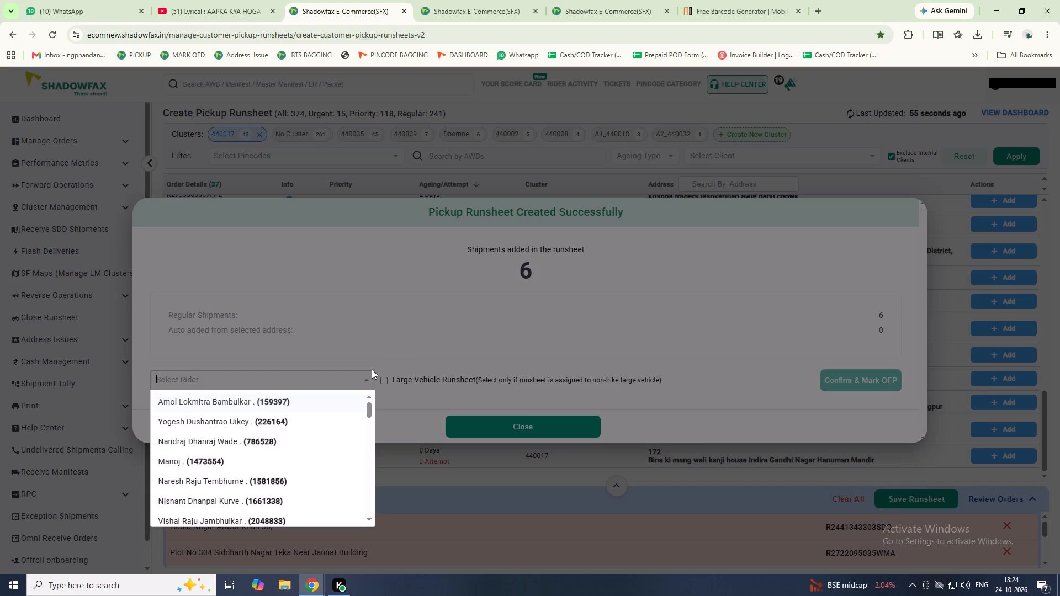
type("vishal")
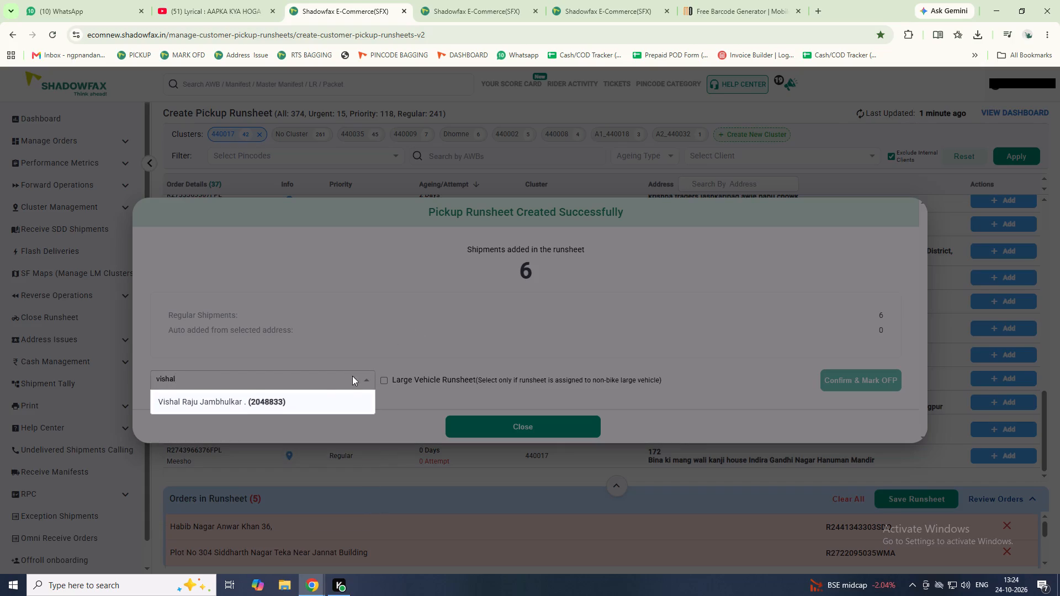
left_click(281, 402)
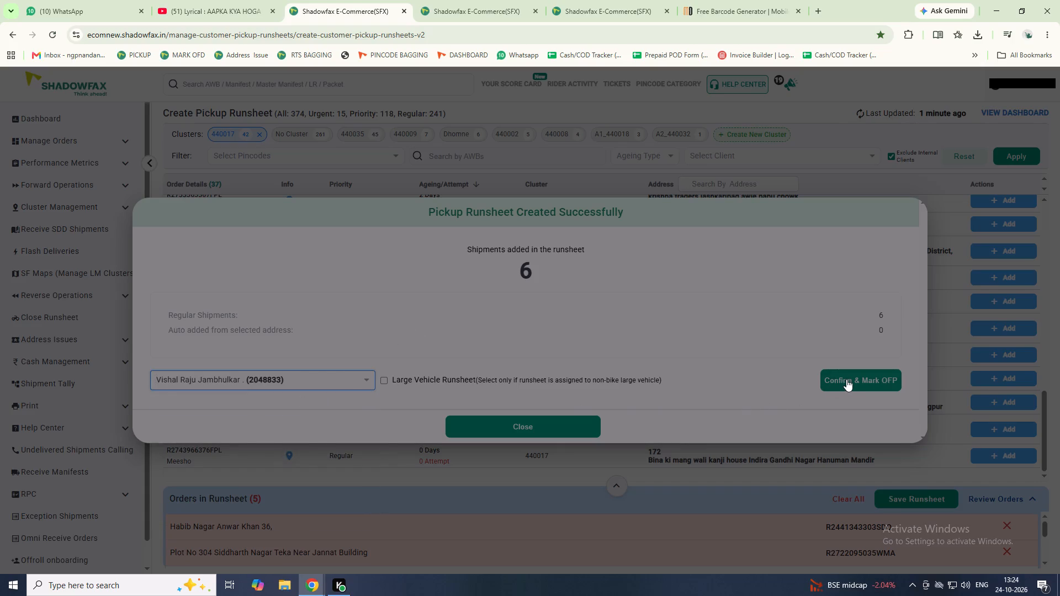
left_click(845, 379)
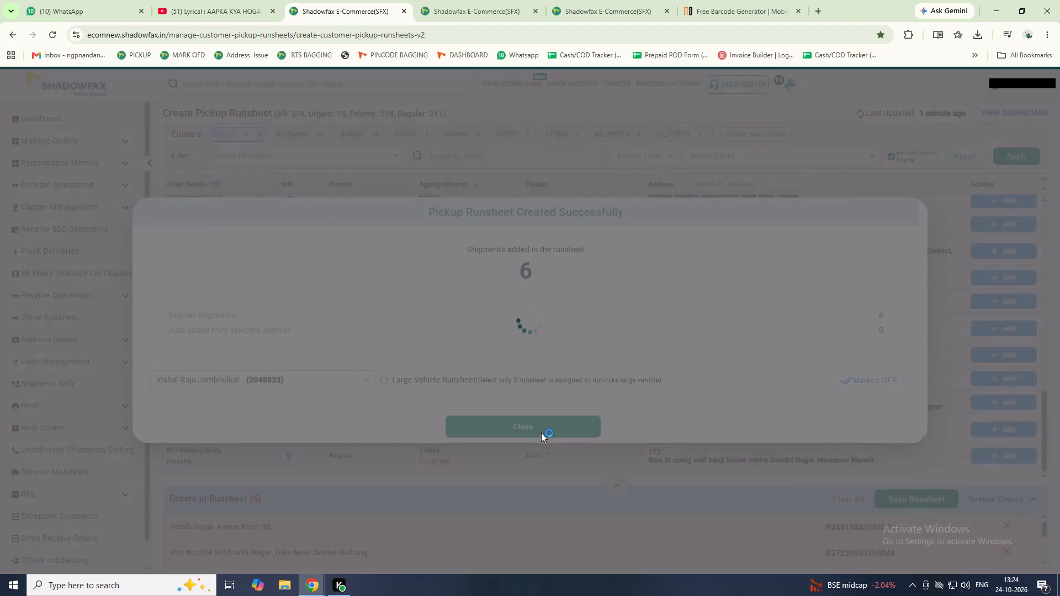
left_click(522, 426)
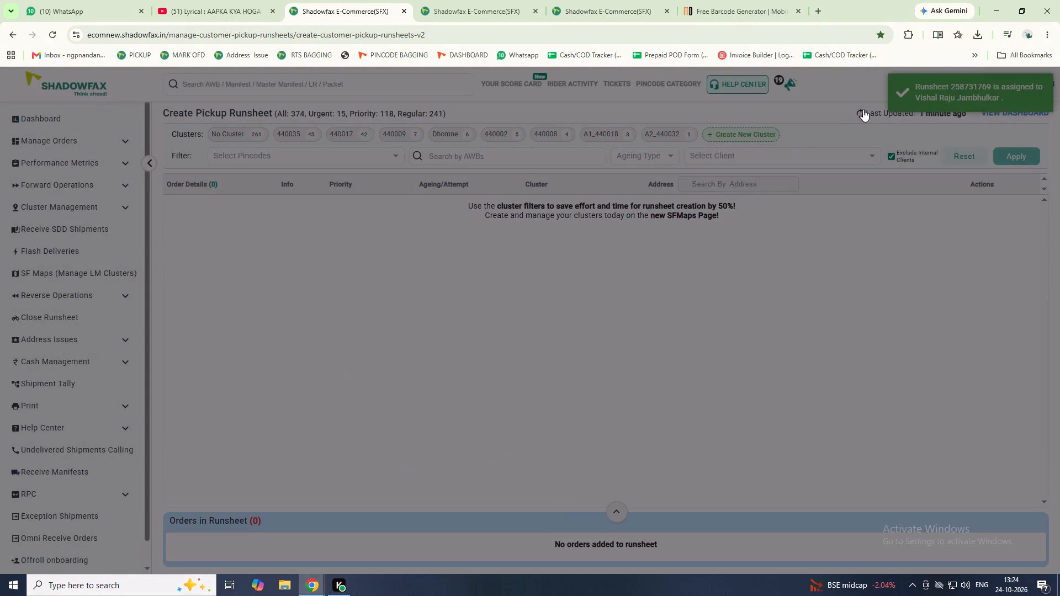
Refresh the order counts for creating pickup runsheets.
triple_click(858, 113)
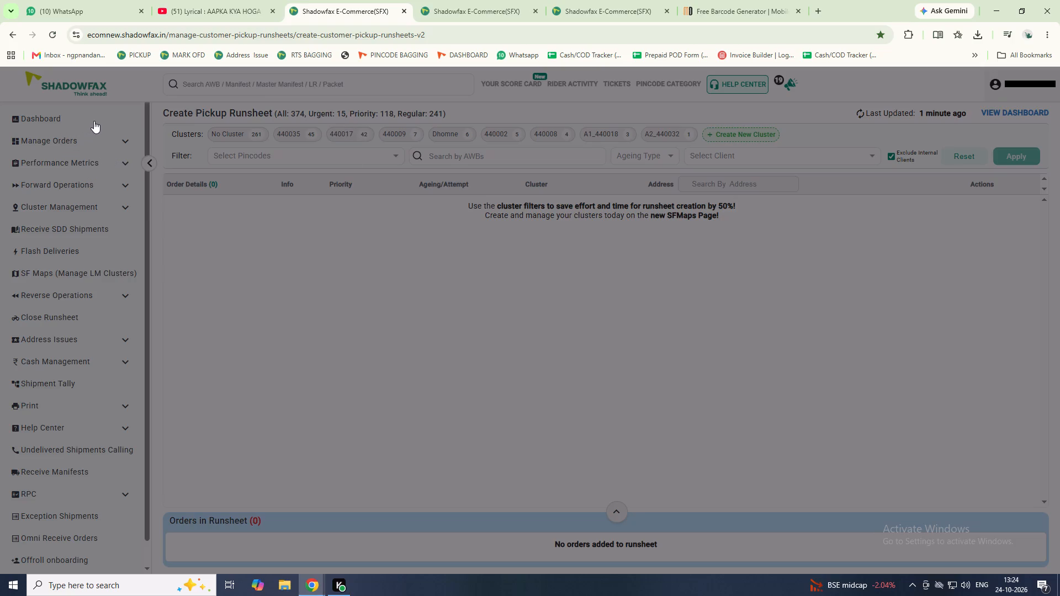
Open the Live Dashboard under Performance Metrics to view the hub's live performance.
left_click(81, 163)
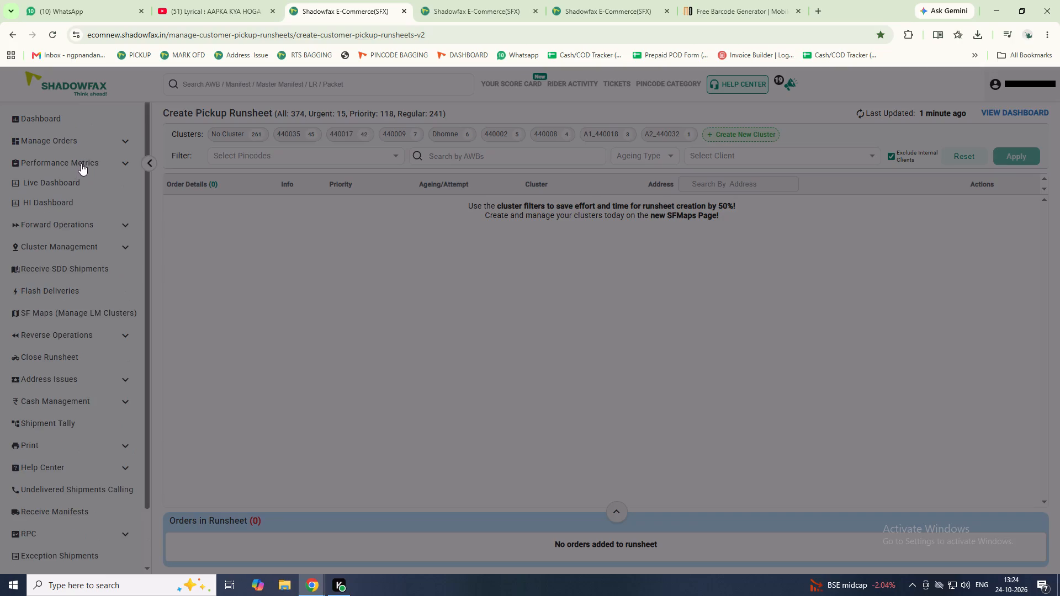
left_click(64, 182)
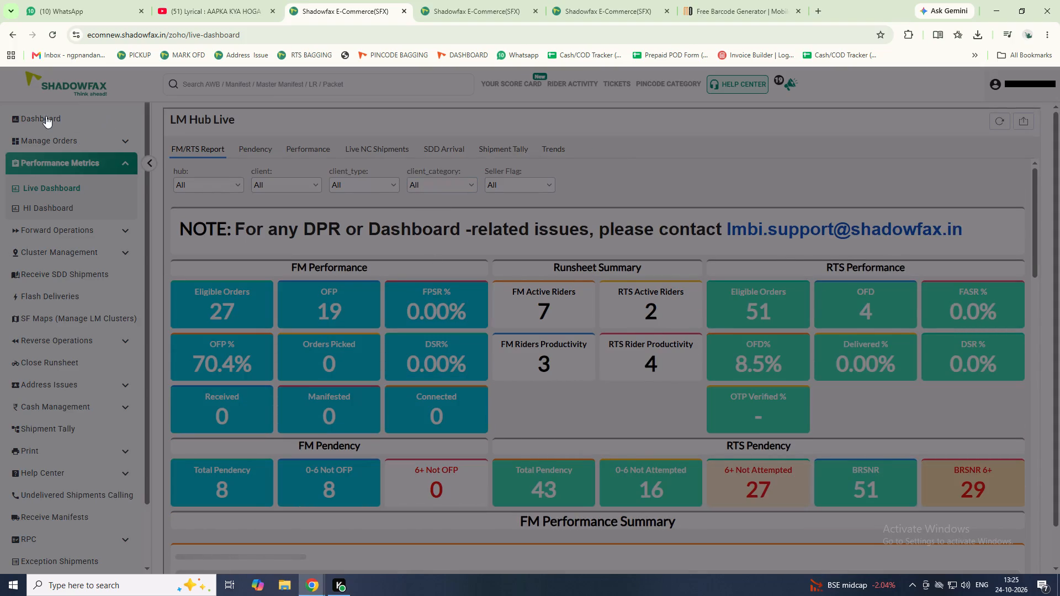
Refresh the dashboard counts, open the forward Orders to Deliver runsheet page, and refresh its counts.
left_click(50, 114)
left_click(404, 205)
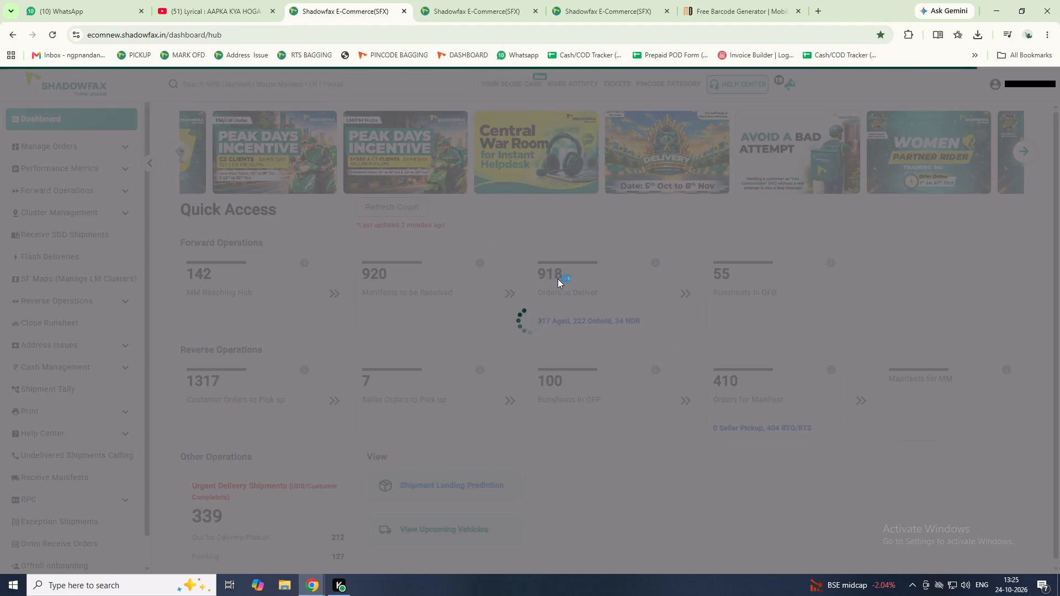
left_click(565, 297)
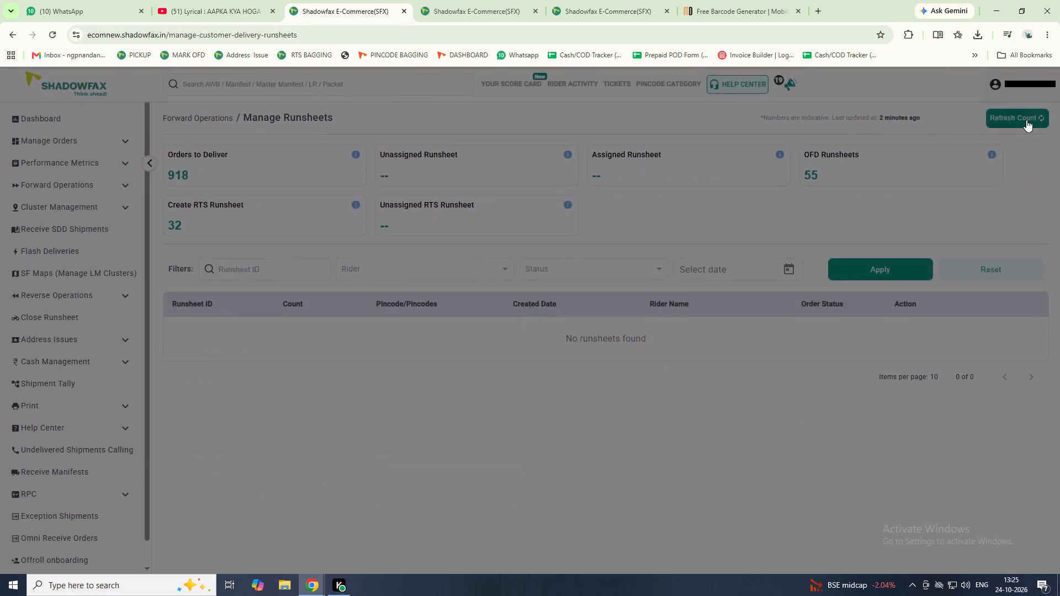
double_click(1011, 118)
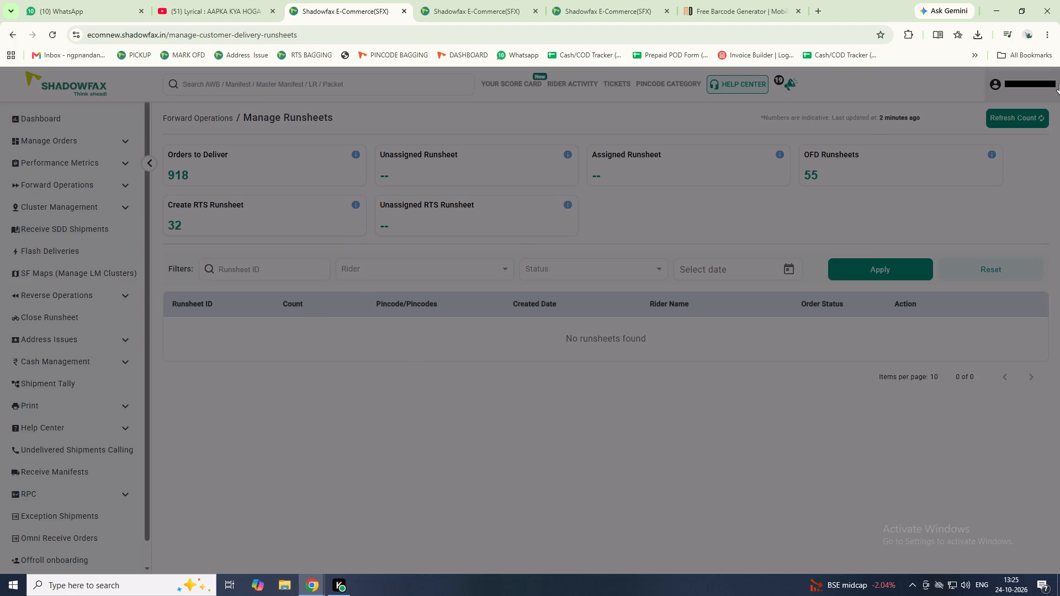
double_click(1018, 121)
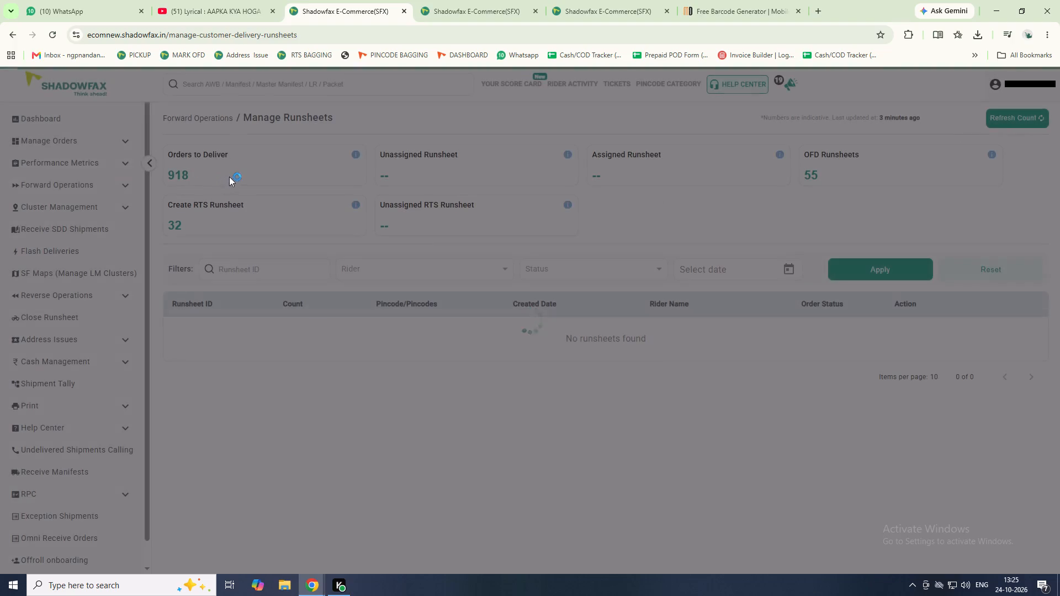
View the pending orders at the hub from the Create Forward Runsheet page, and close the list.
left_click(248, 161)
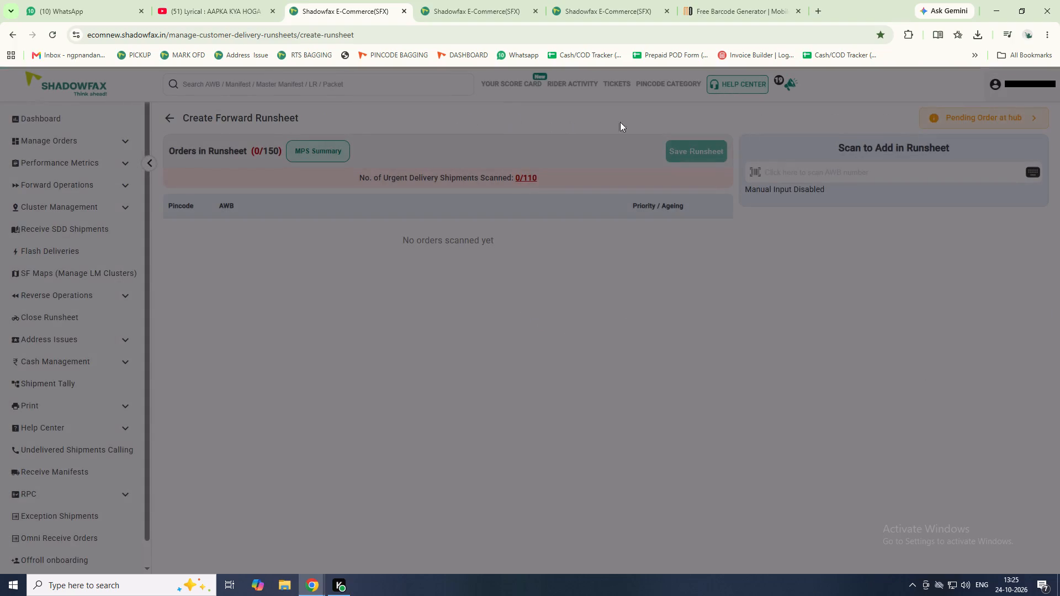
left_click(958, 126)
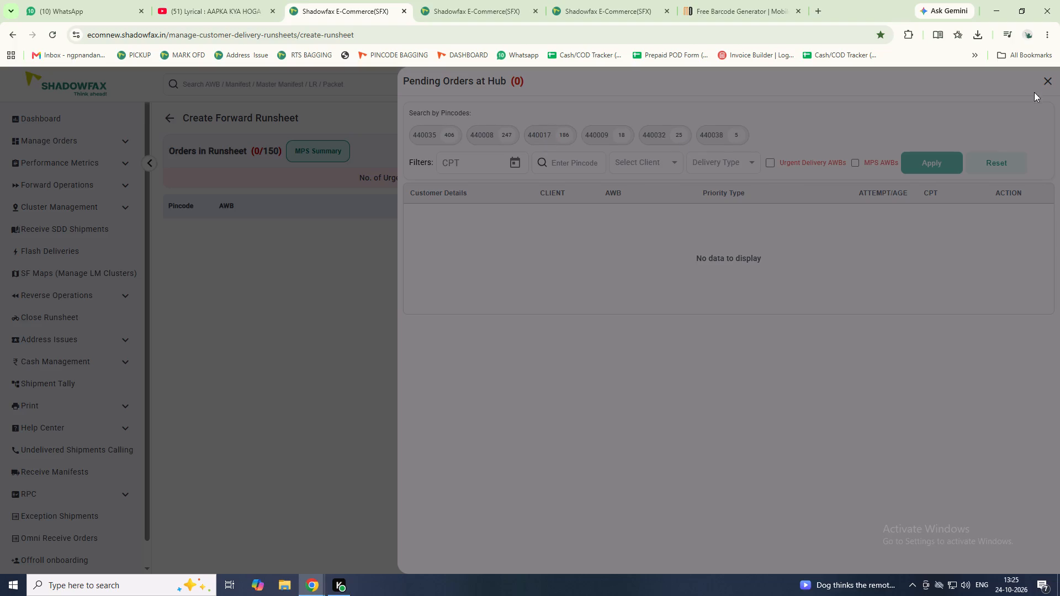
double_click(1051, 82)
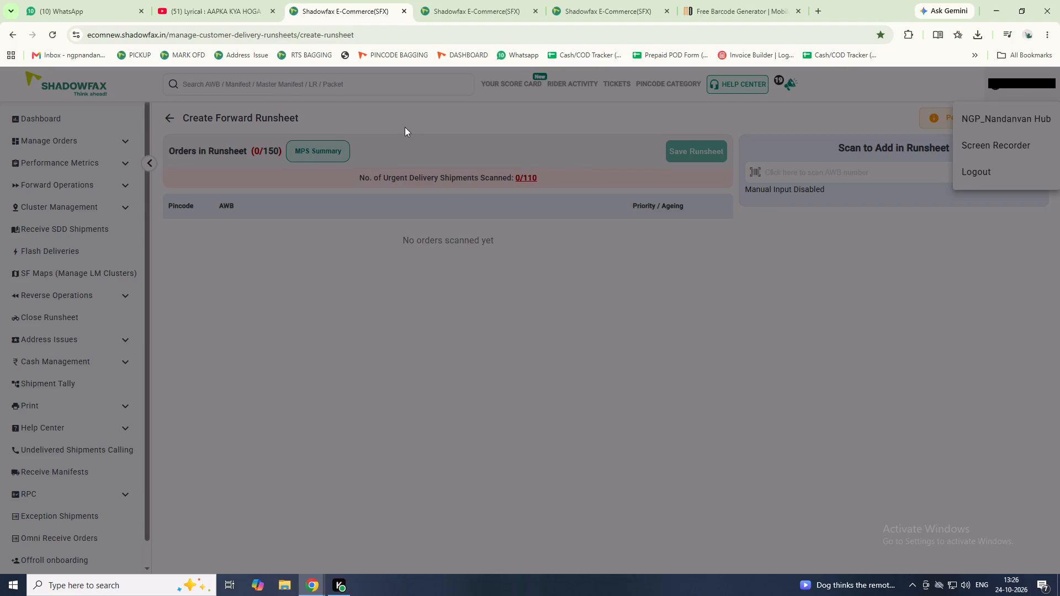
Refresh the customer pickup dashboard, start a new pickup runsheet, and filter its orders by cluster 440017.
left_click(51, 119)
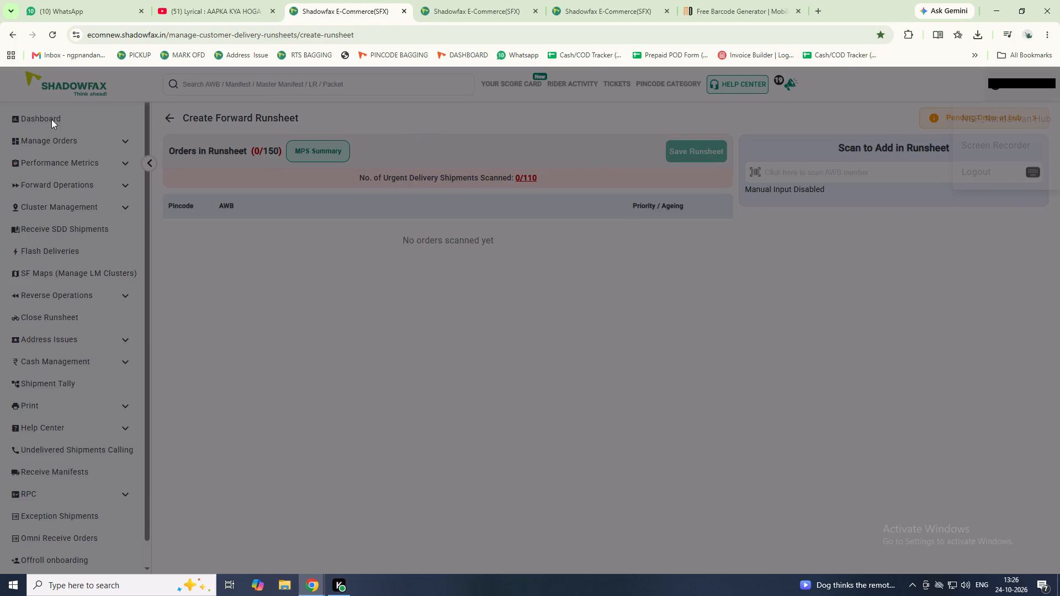
left_click(54, 119)
left_click(69, 120)
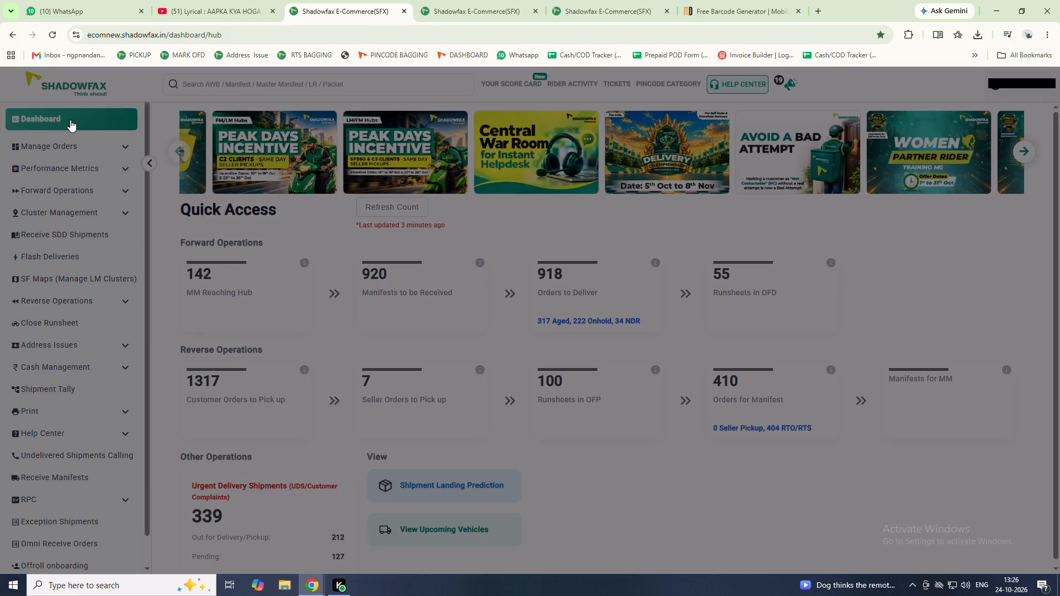
left_click(241, 401)
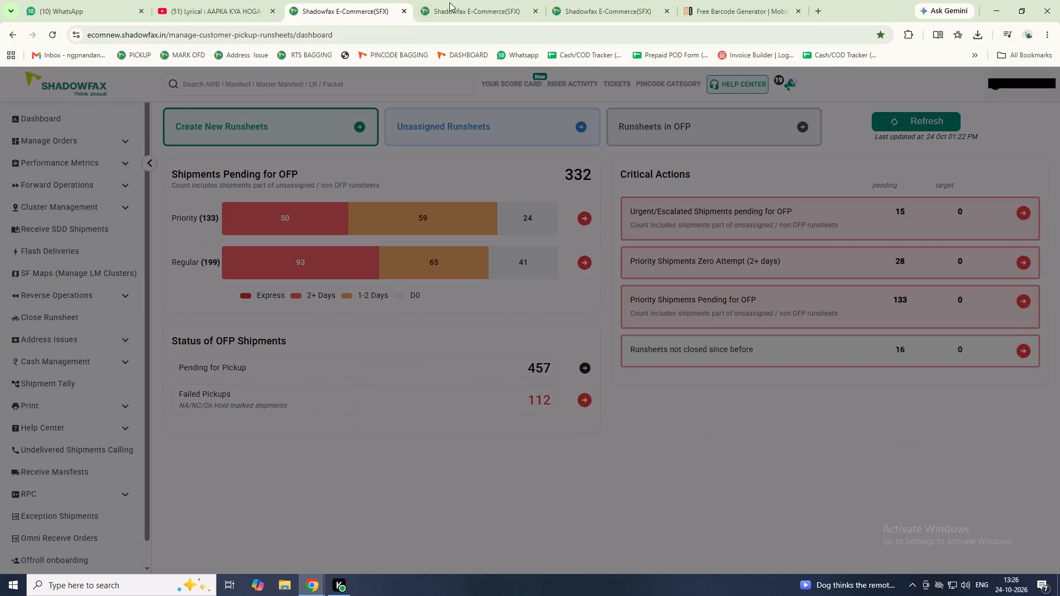
left_click(898, 133)
left_click(318, 127)
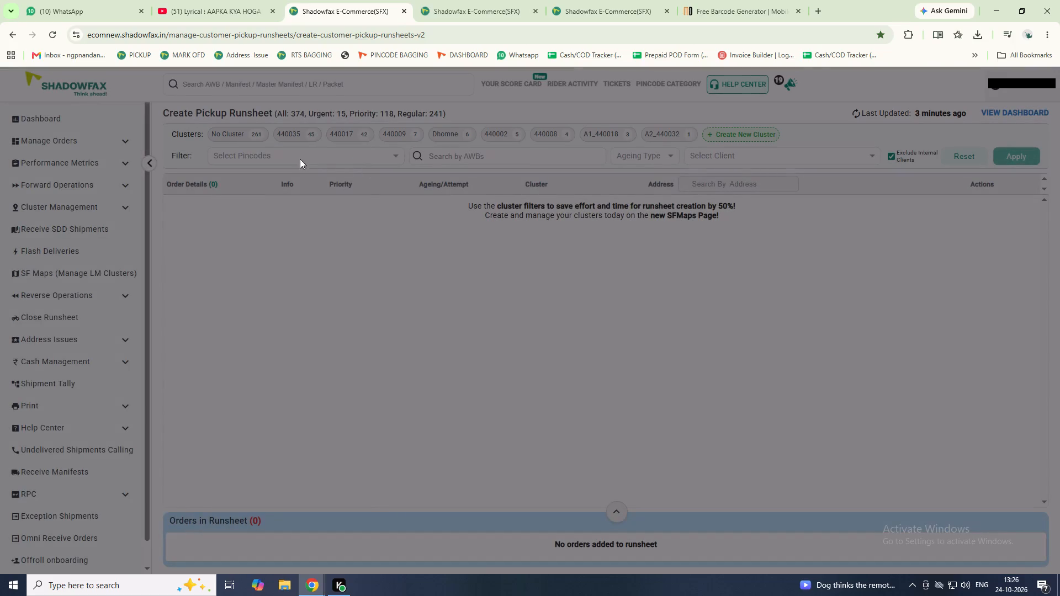
left_click(354, 134)
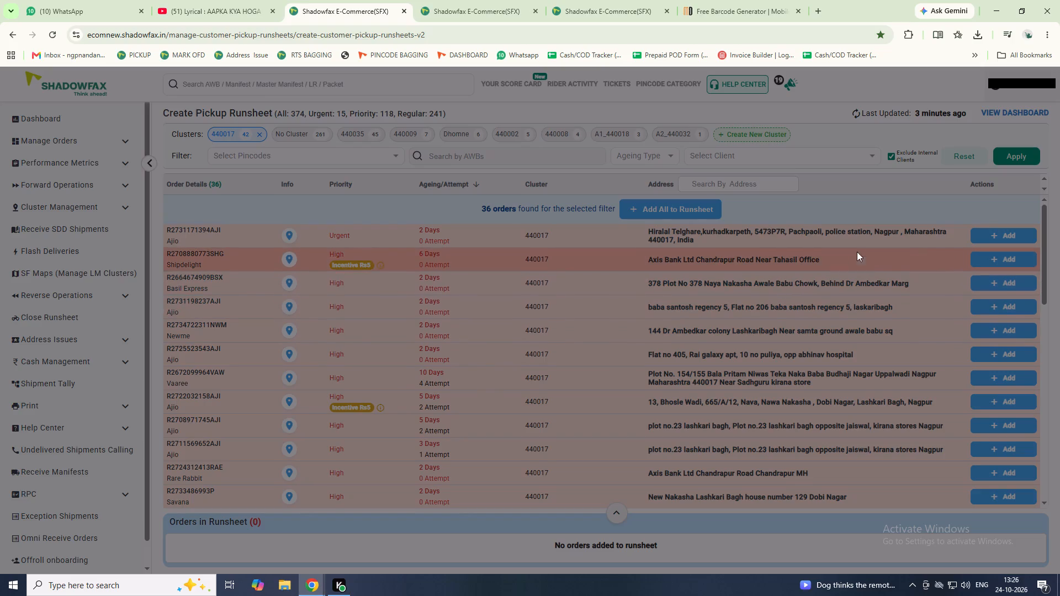
left_click(997, 236)
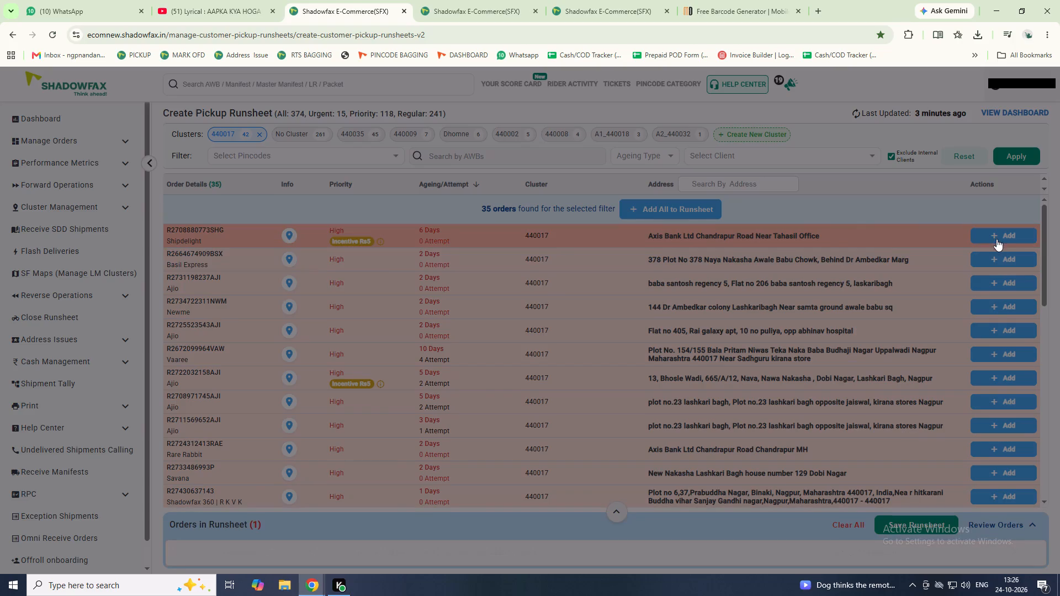
left_click(1004, 257)
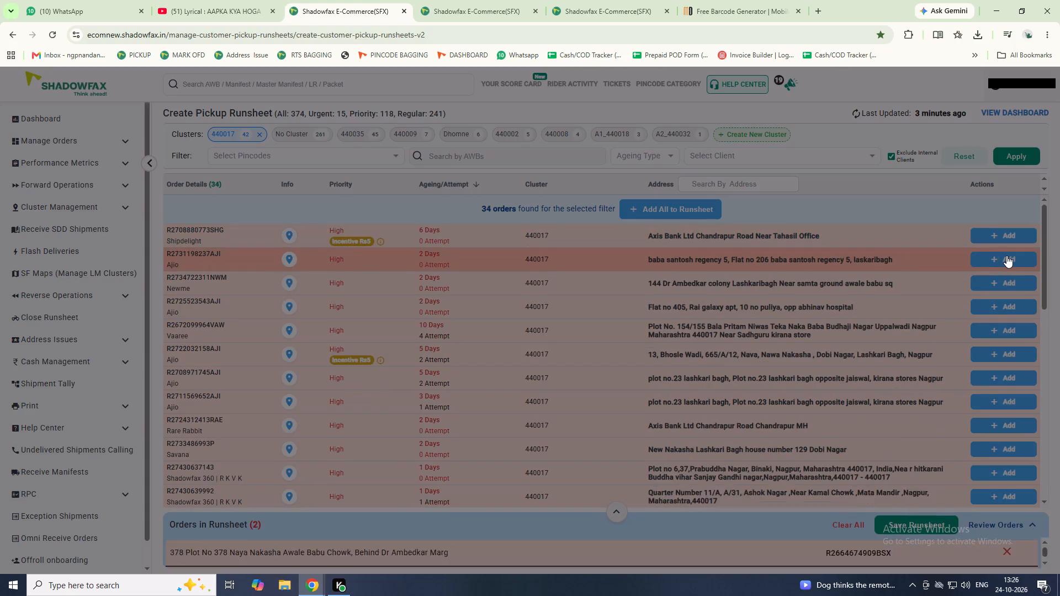
left_click(1006, 256)
left_click(1008, 255)
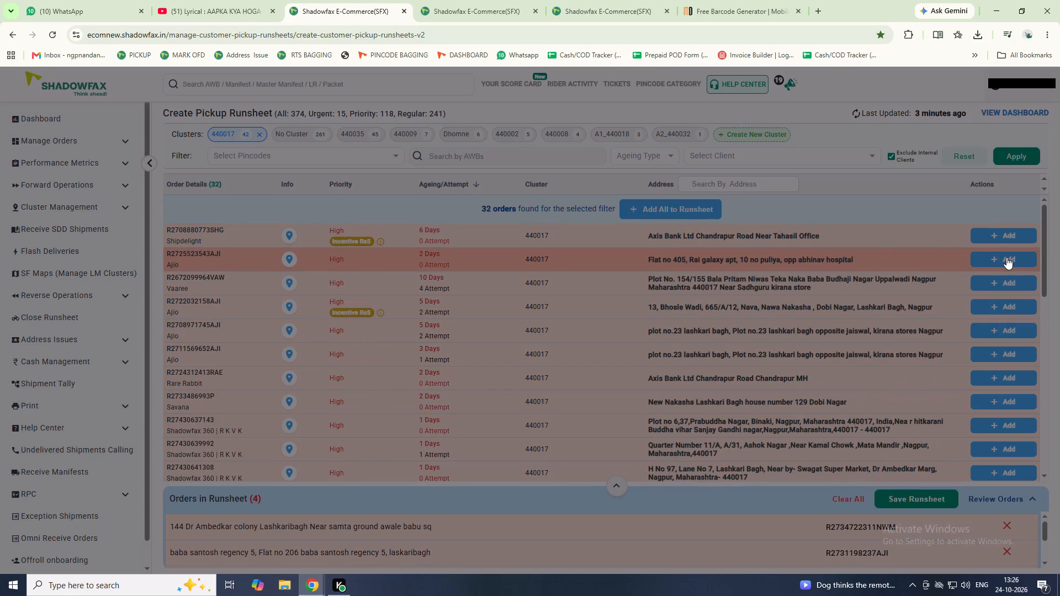
left_click(1006, 257)
left_click(1006, 257)
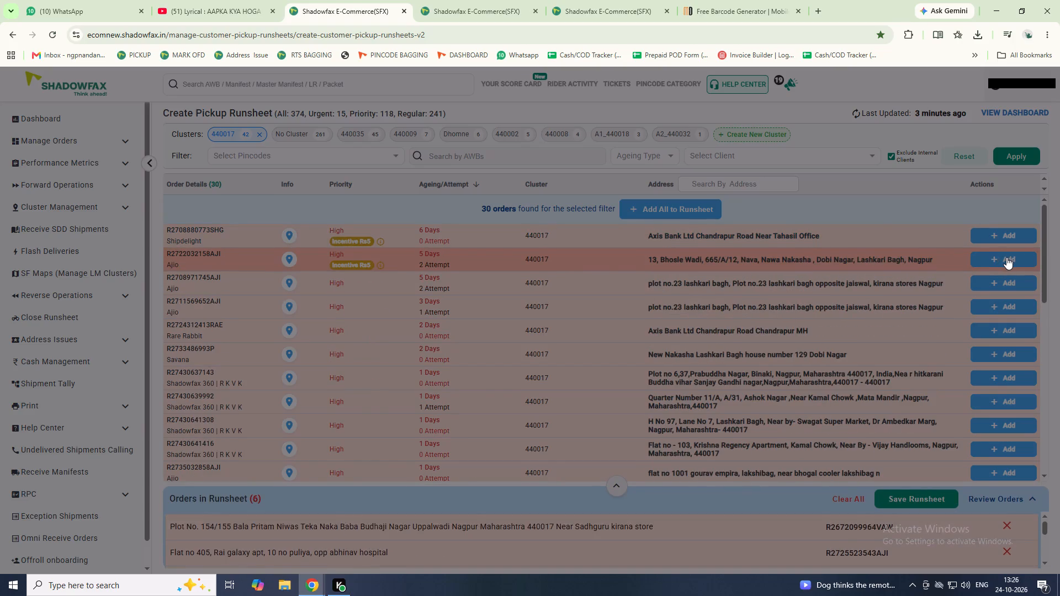
left_click(1006, 257)
left_click(1006, 258)
left_click(1006, 258)
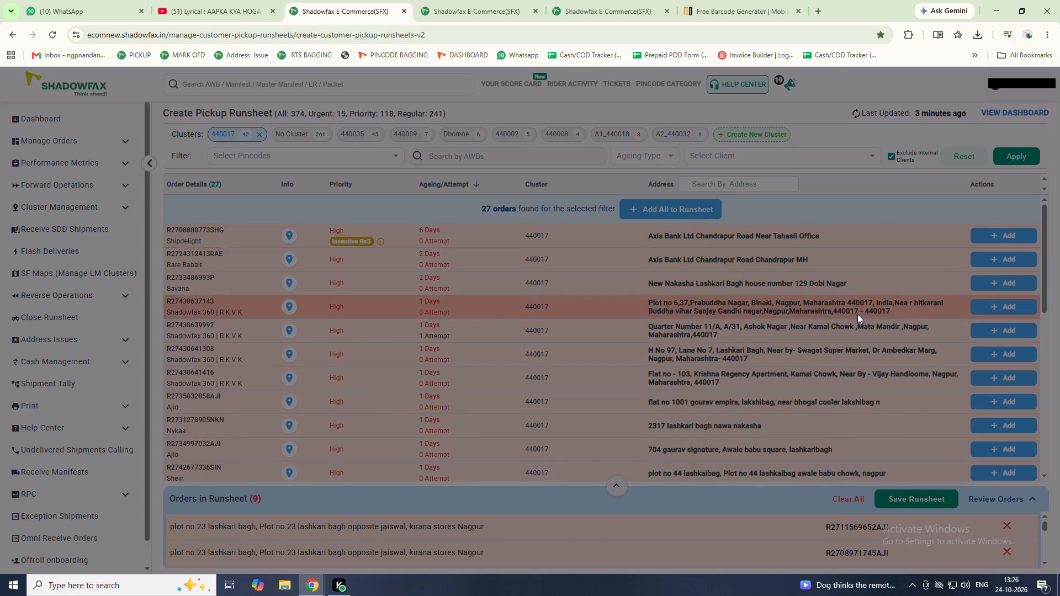
left_click(998, 285)
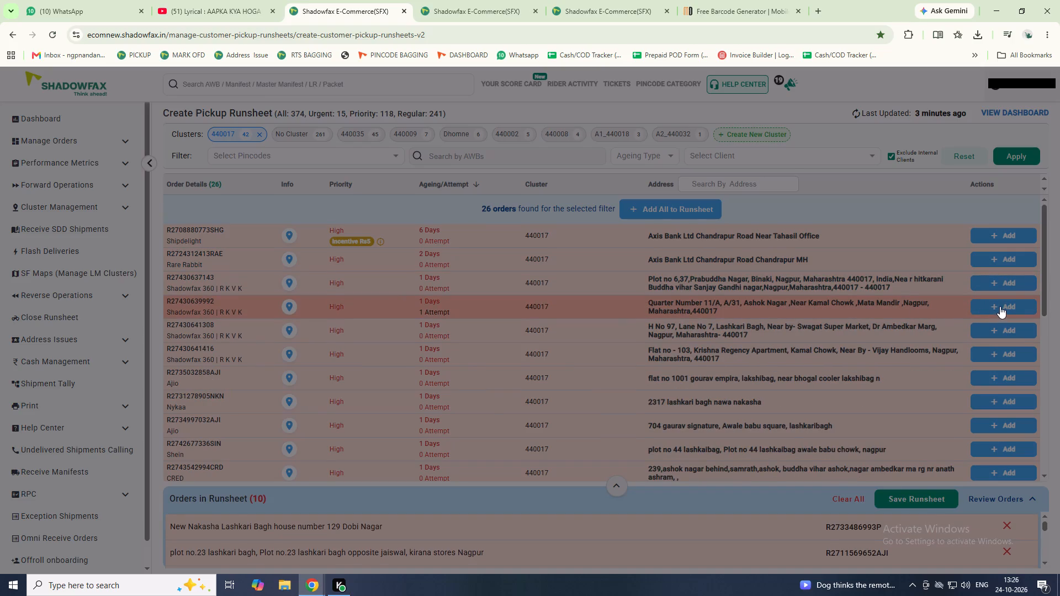
left_click(1001, 305)
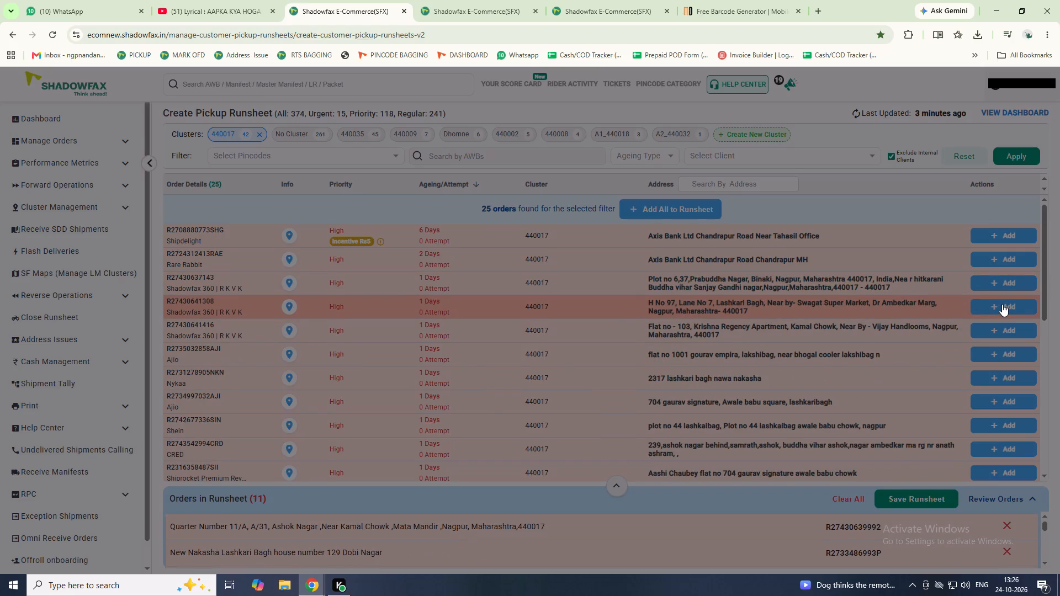
left_click(1002, 304)
left_click(1003, 304)
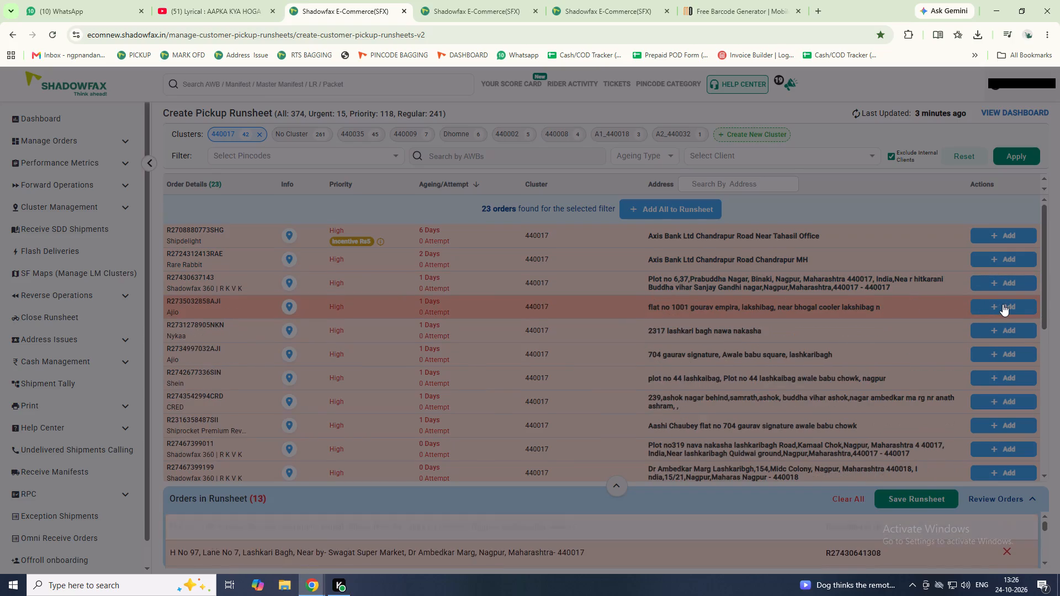
left_click(1003, 304)
left_click(1003, 304)
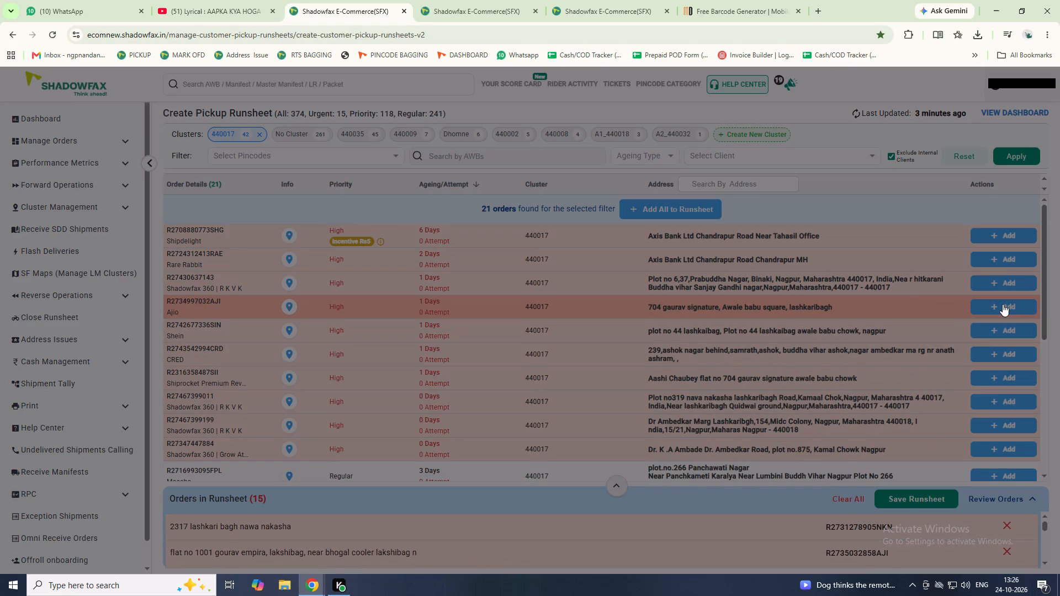
left_click(1003, 304)
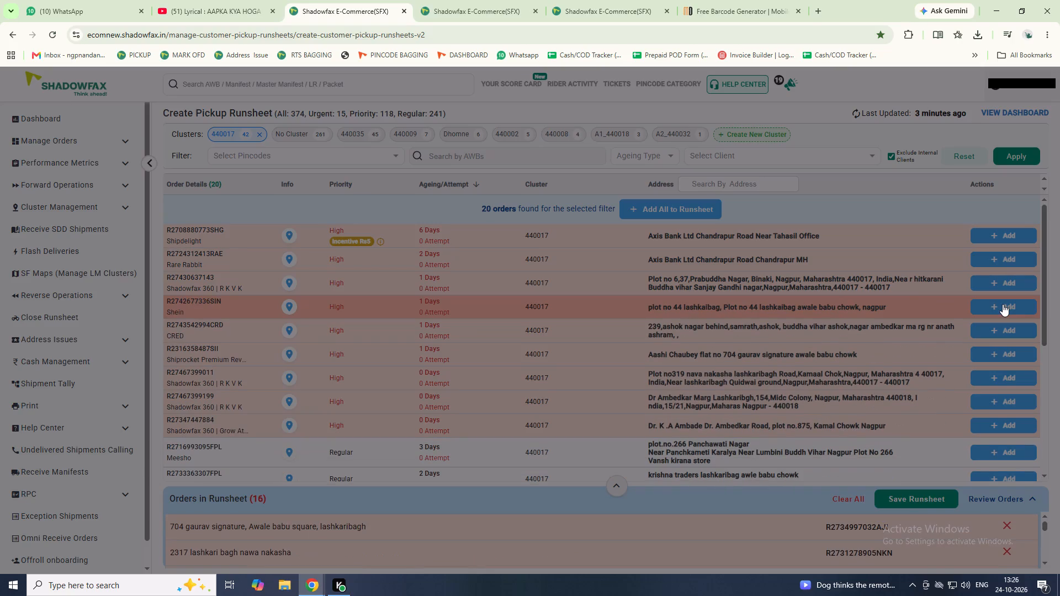
left_click(1003, 304)
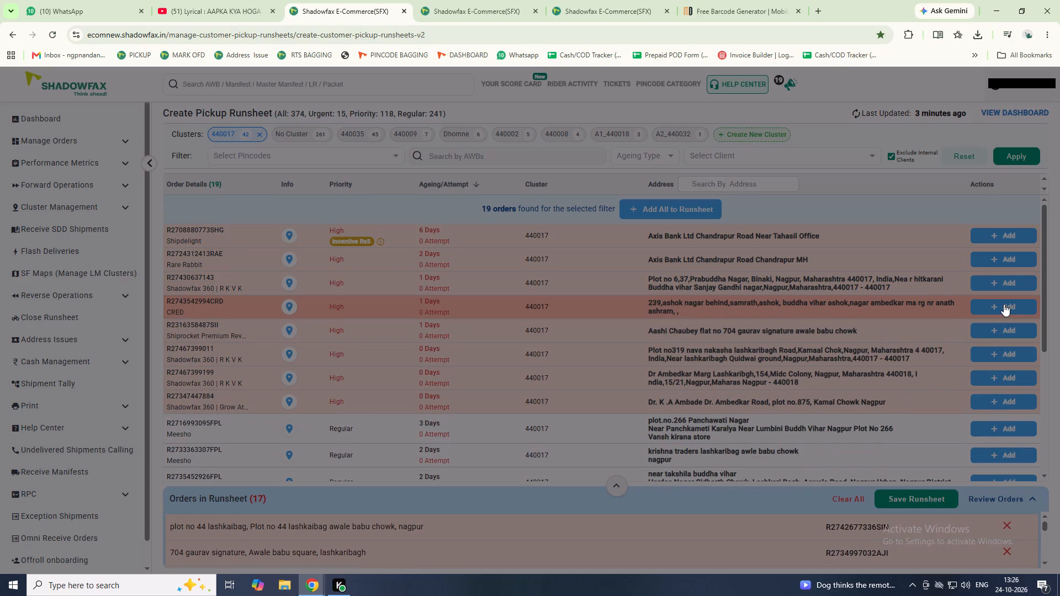
left_click(1004, 304)
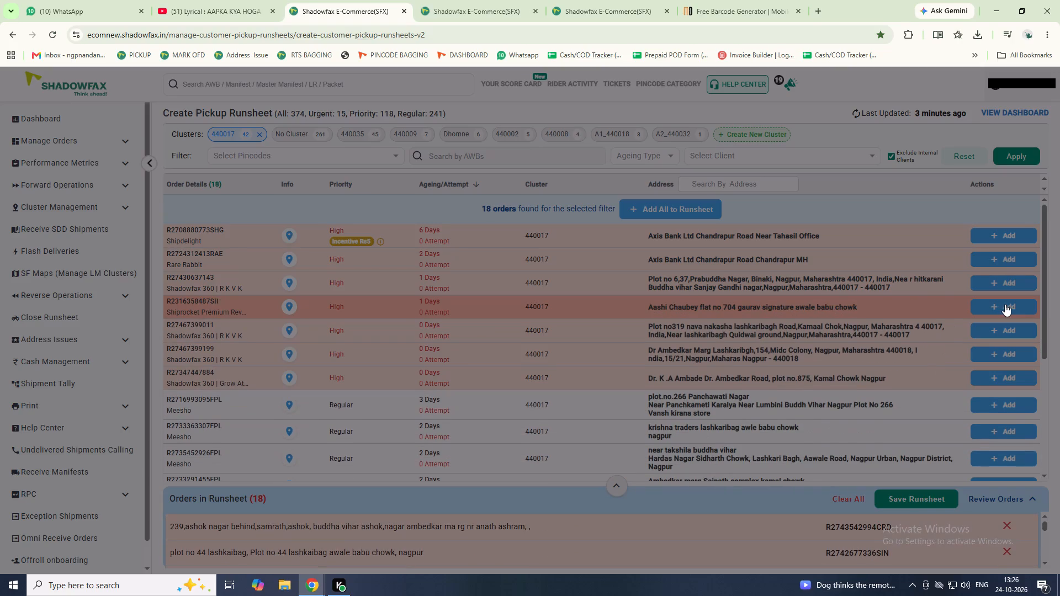
left_click(1005, 304)
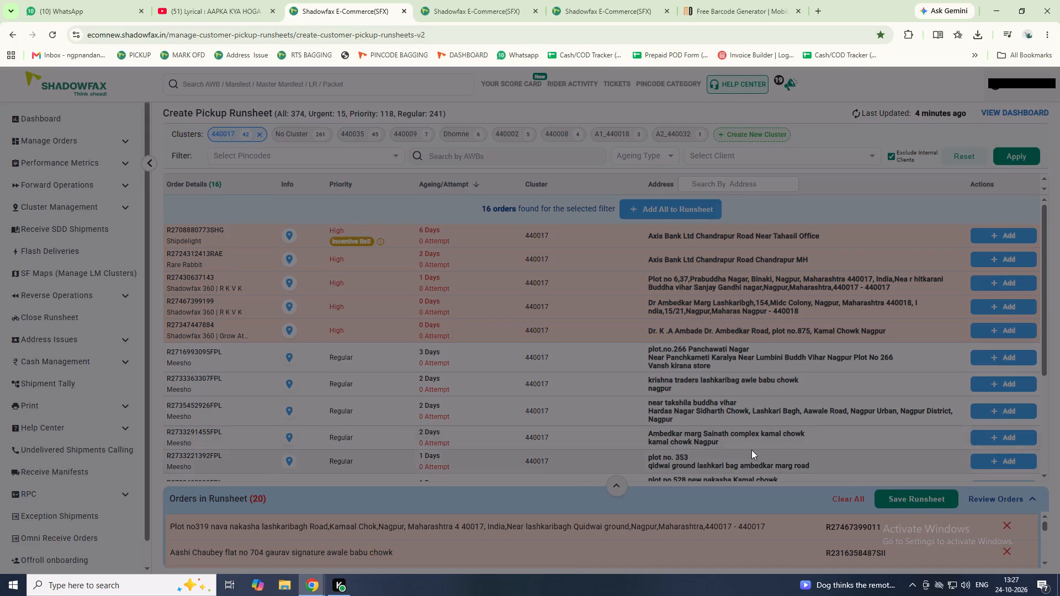
Review the remaining cluster orders, save the runsheet with all suggested same-route orders deselected, and close the summary.
scroll(824, 406, "down", 7)
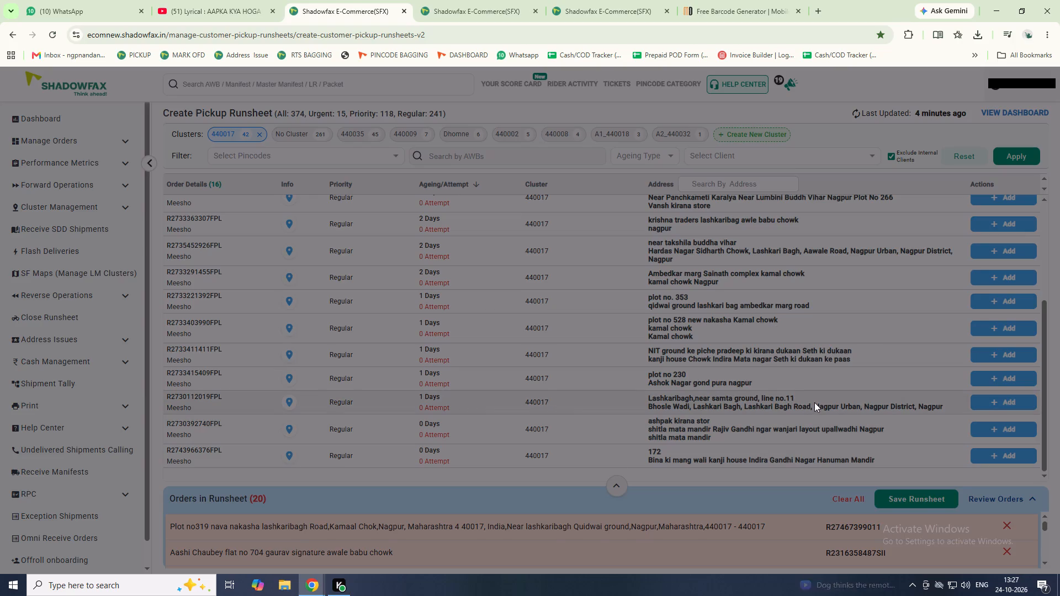
scroll(814, 401, "up", 3)
scroll(821, 387, "down", 5)
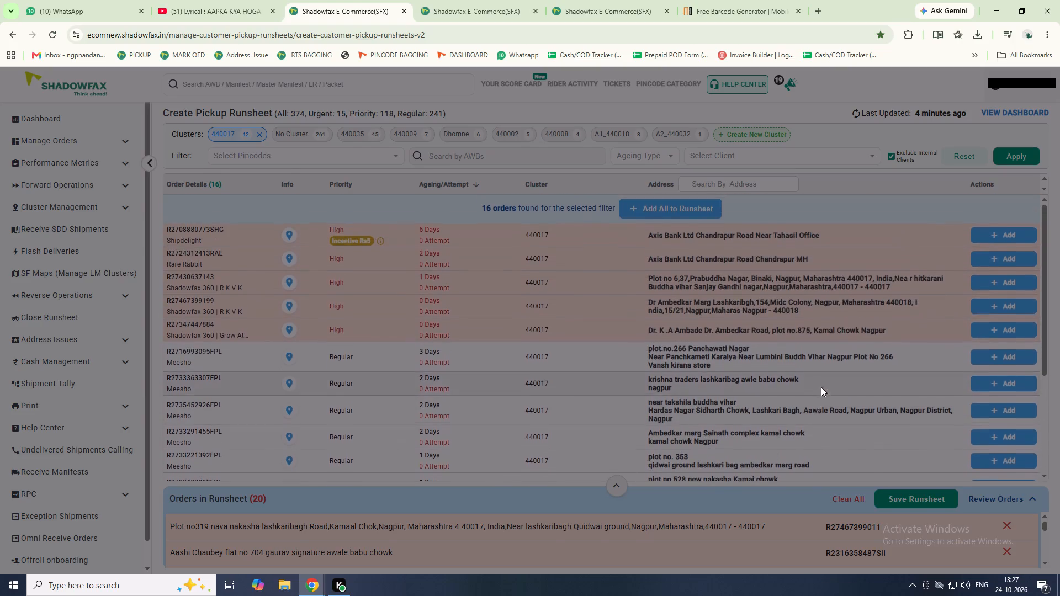
scroll(821, 387, "down", 3)
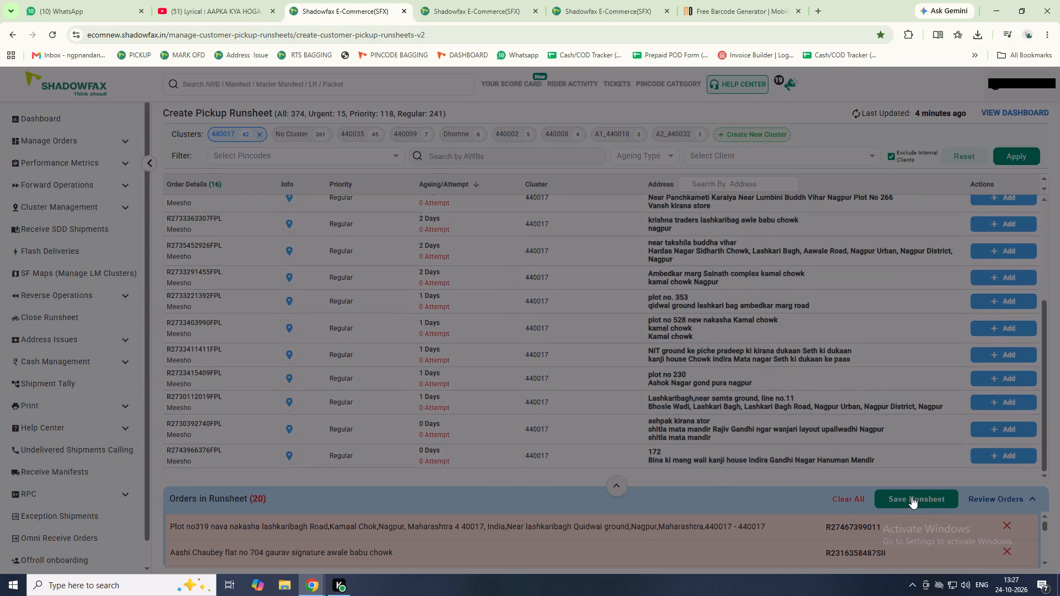
left_click(911, 502)
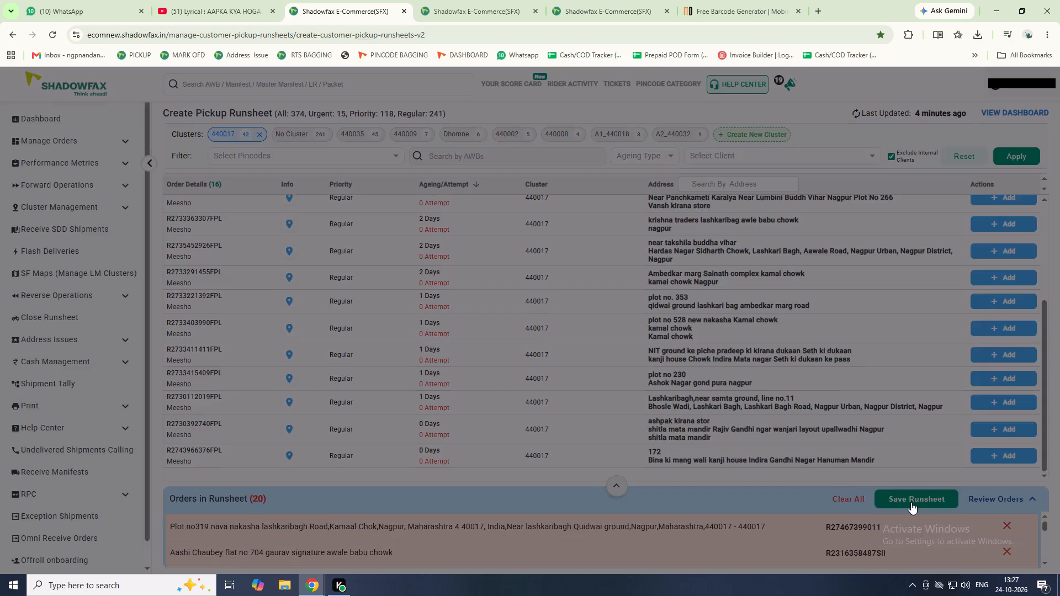
double_click(174, 237)
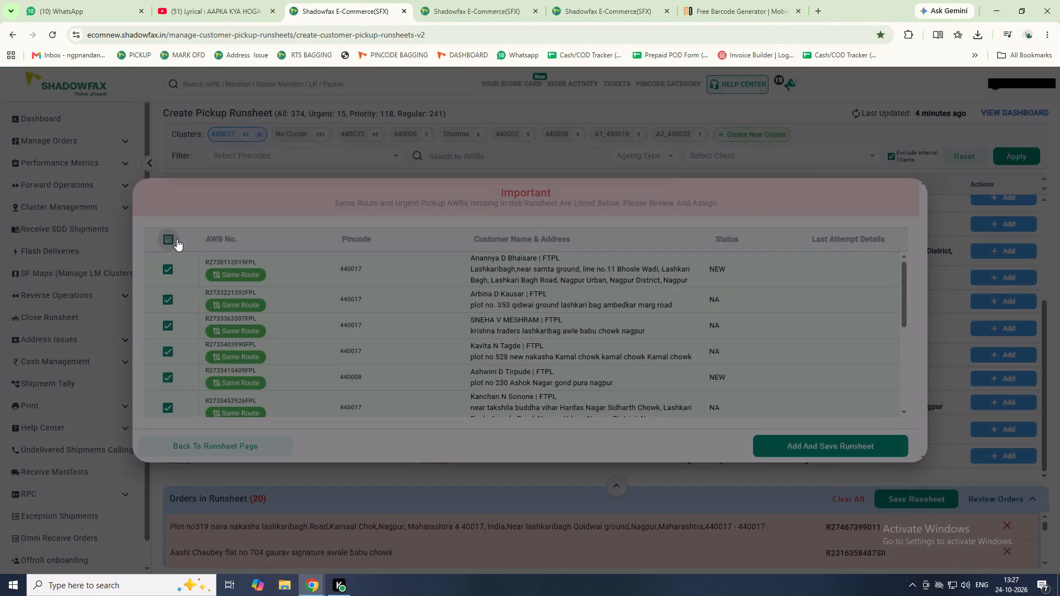
left_click(805, 446)
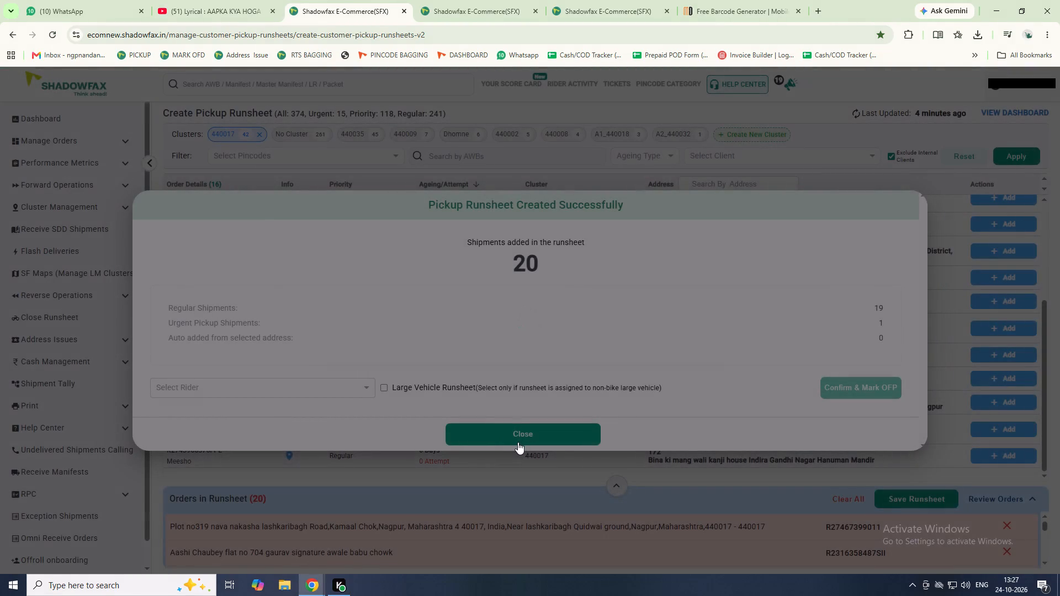
left_click(539, 437)
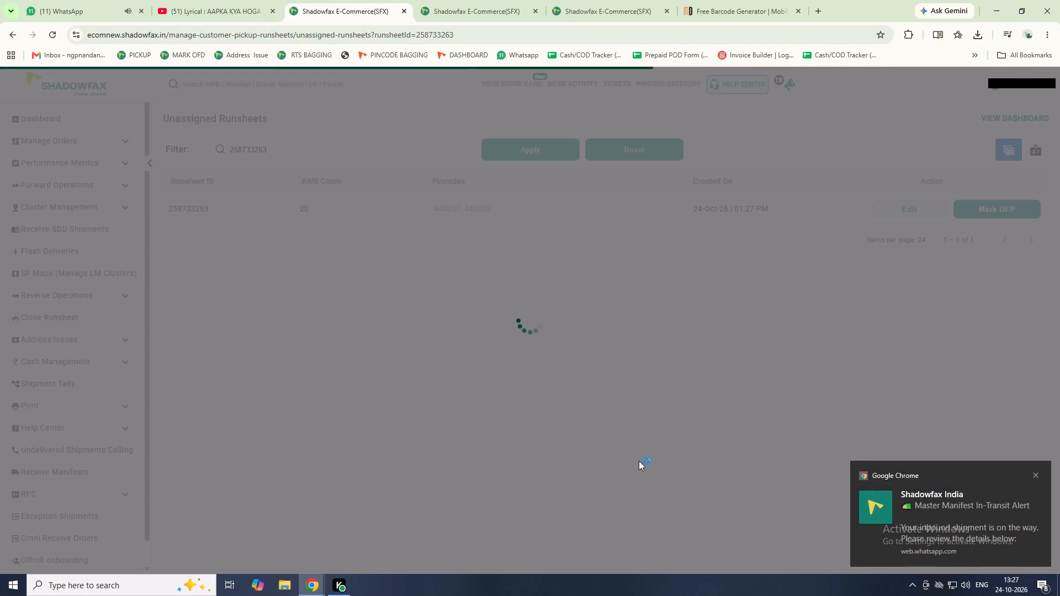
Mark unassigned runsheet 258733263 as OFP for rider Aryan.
left_click(984, 203)
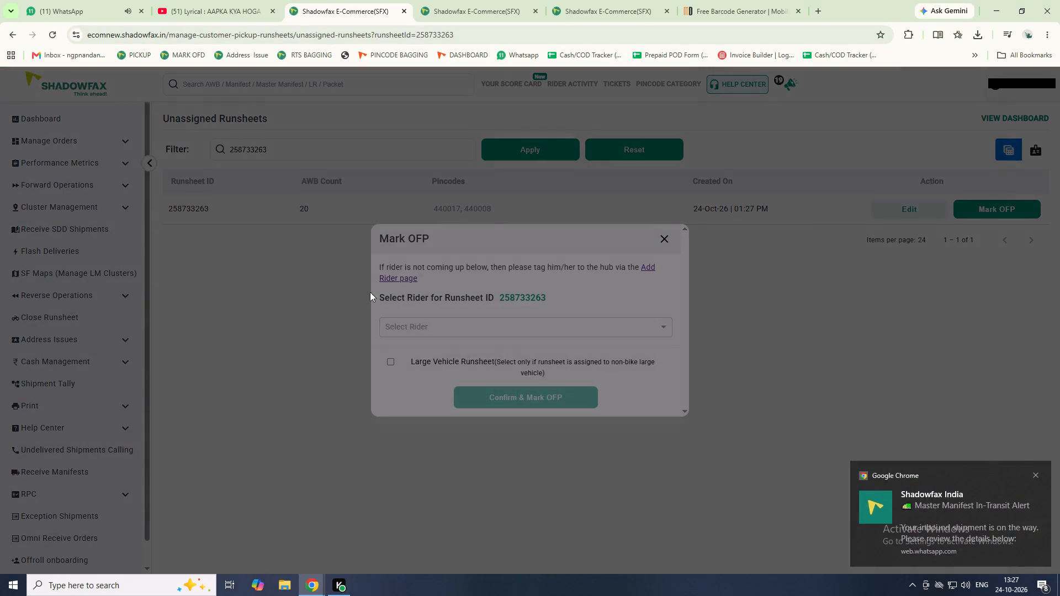
left_click(420, 327)
type("aryan")
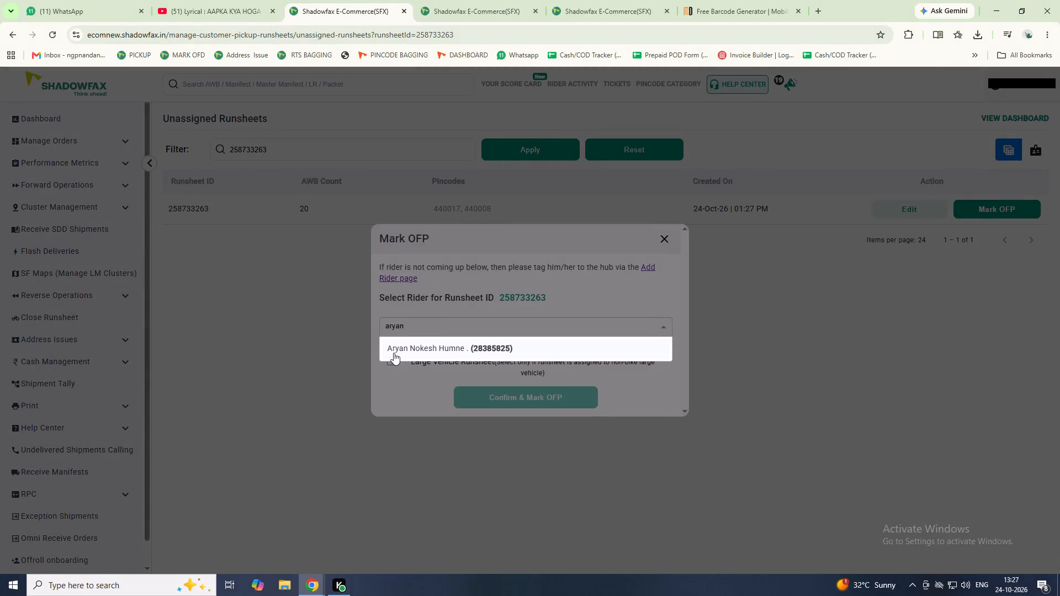
left_click(428, 357)
left_click(498, 400)
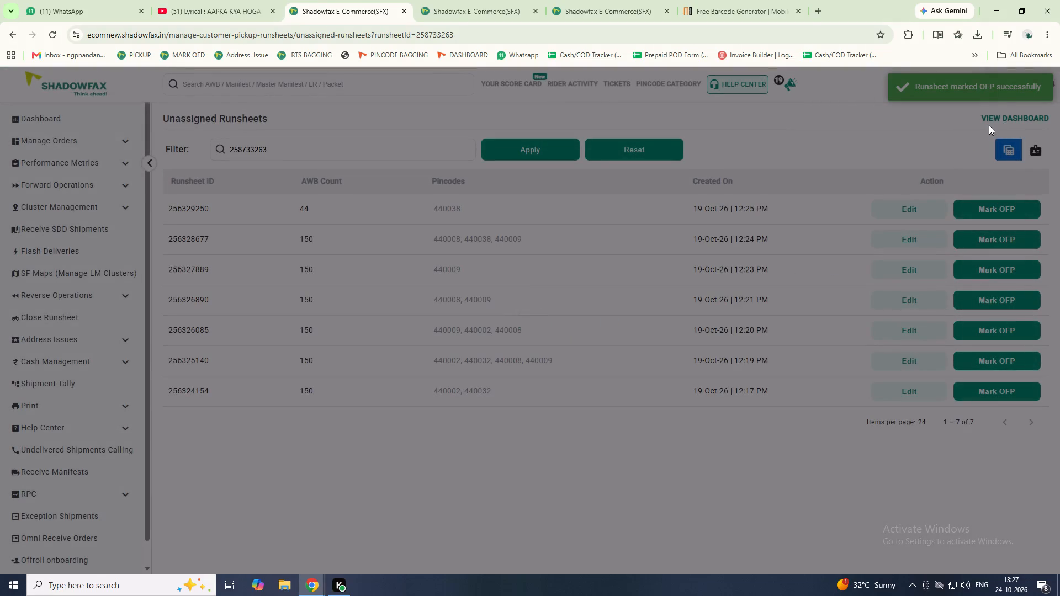
left_click(999, 118)
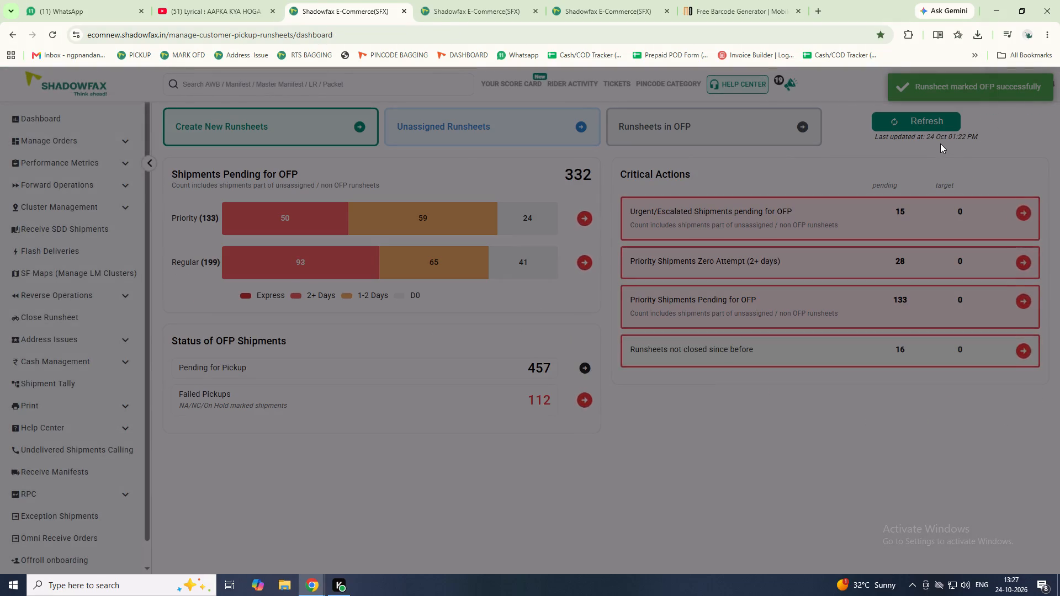
left_click(310, 134)
left_click(352, 132)
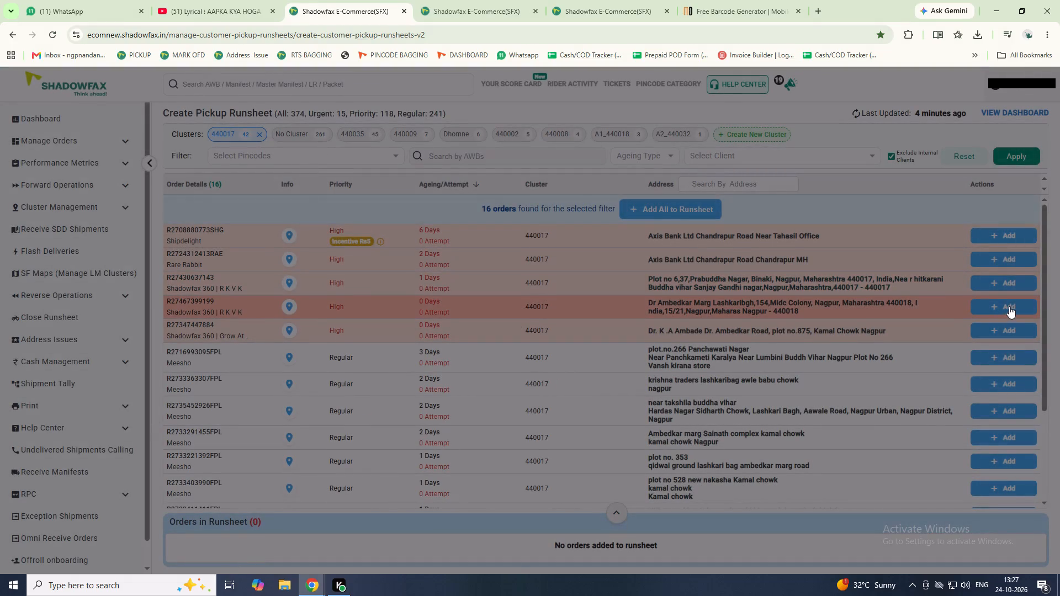
left_click(1009, 306)
left_click(1009, 306)
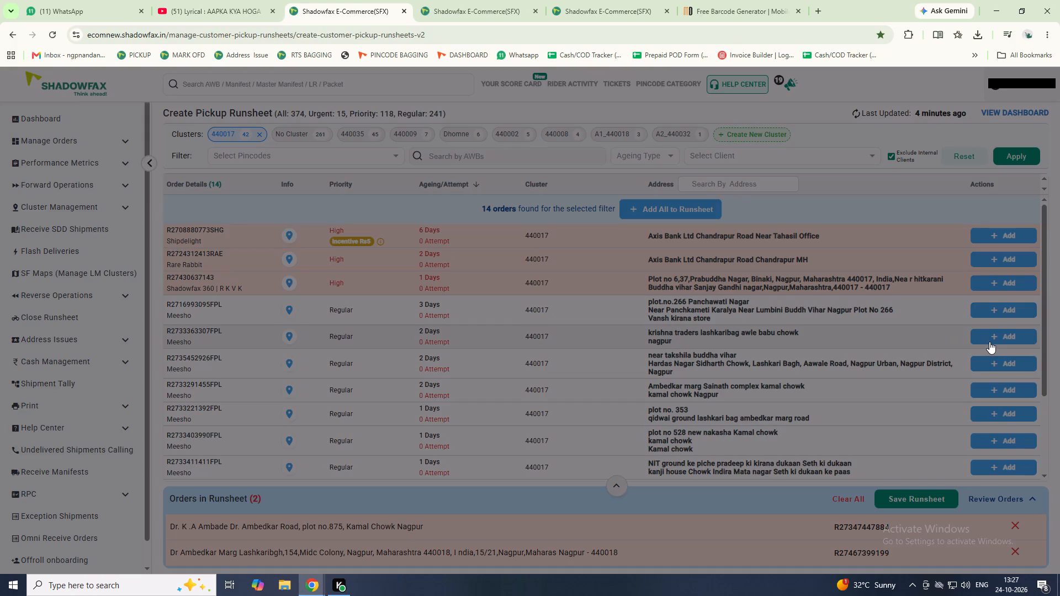
left_click(990, 337)
left_click(992, 338)
left_click(993, 339)
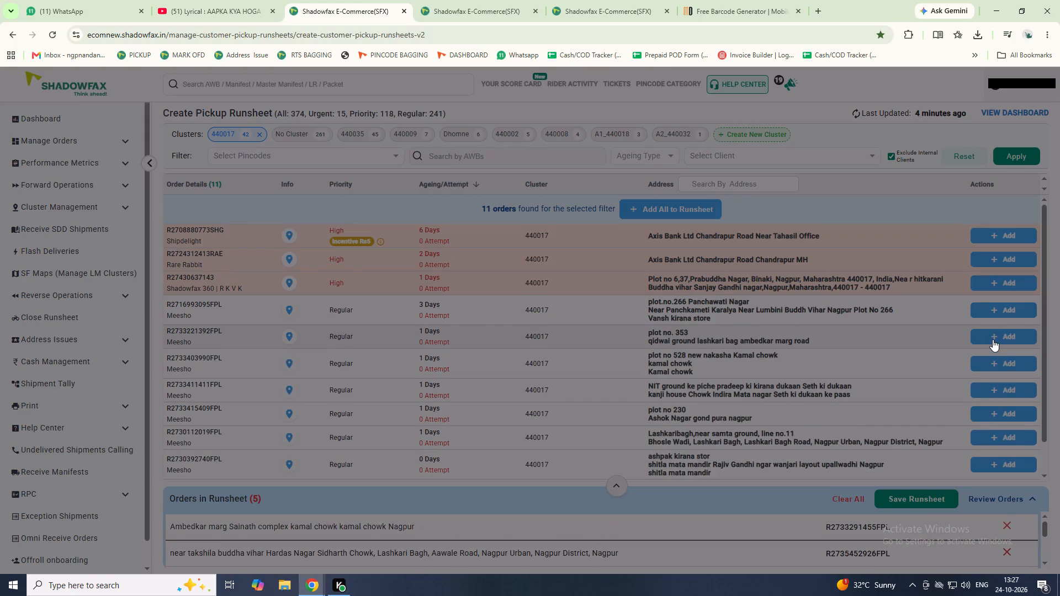
left_click(993, 339)
left_click(994, 340)
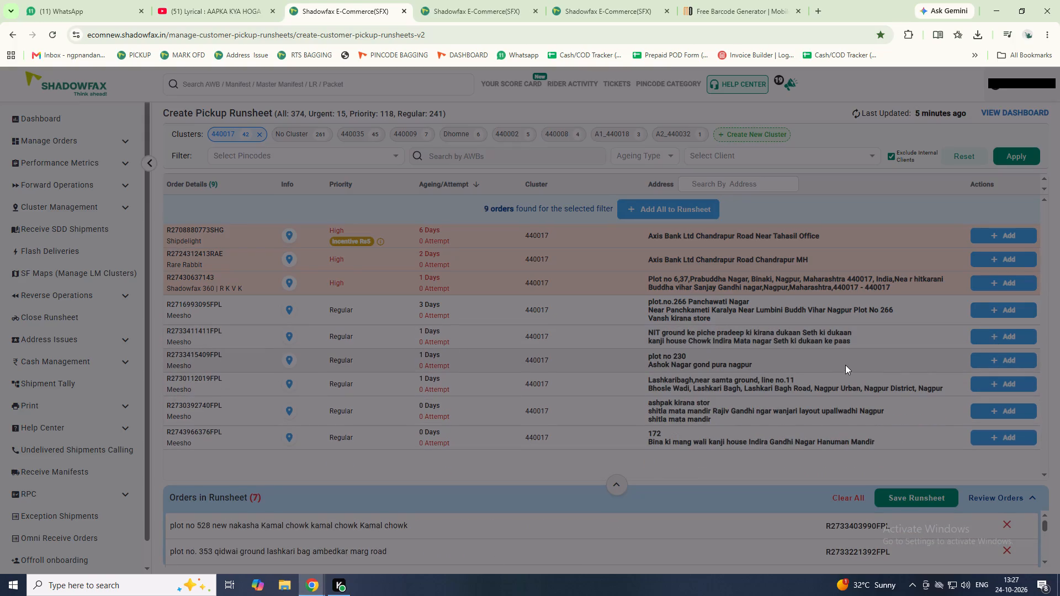
left_click(997, 359)
left_click(998, 360)
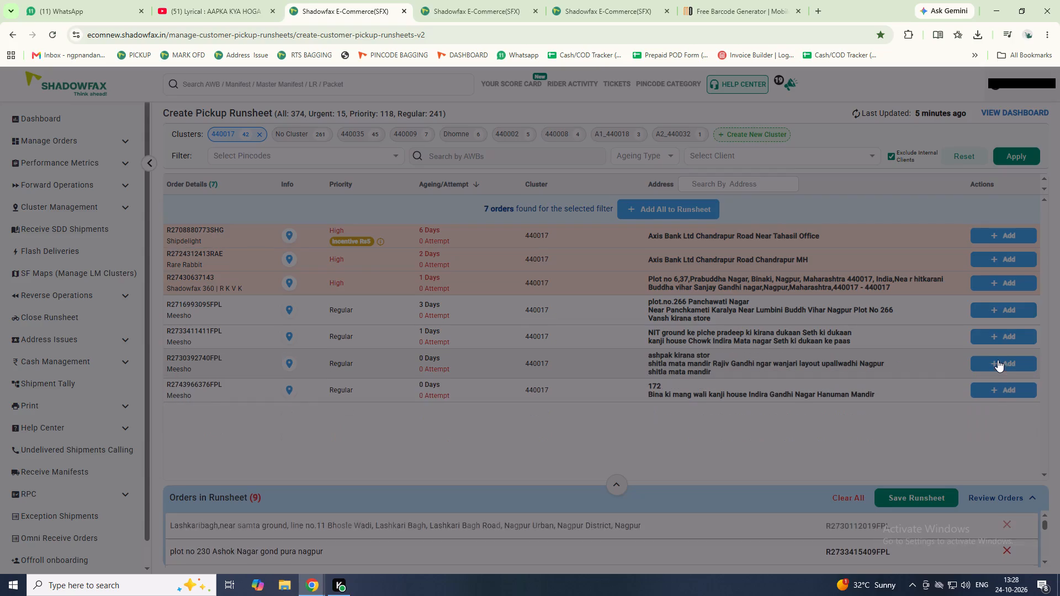
Save the runsheet without adding any of the suggested high-priority orders.
left_click(916, 498)
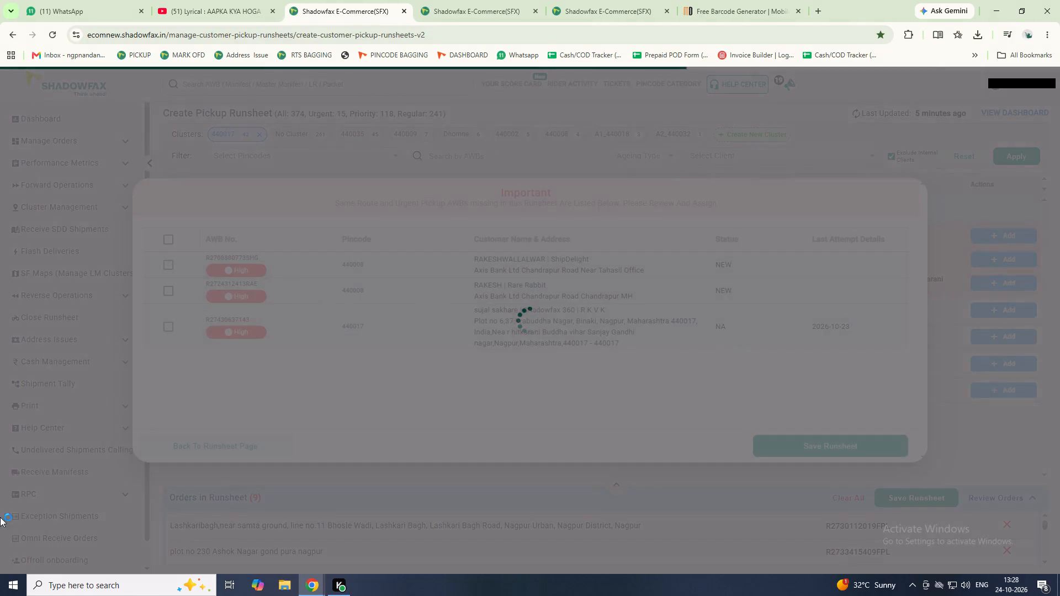
left_click(777, 442)
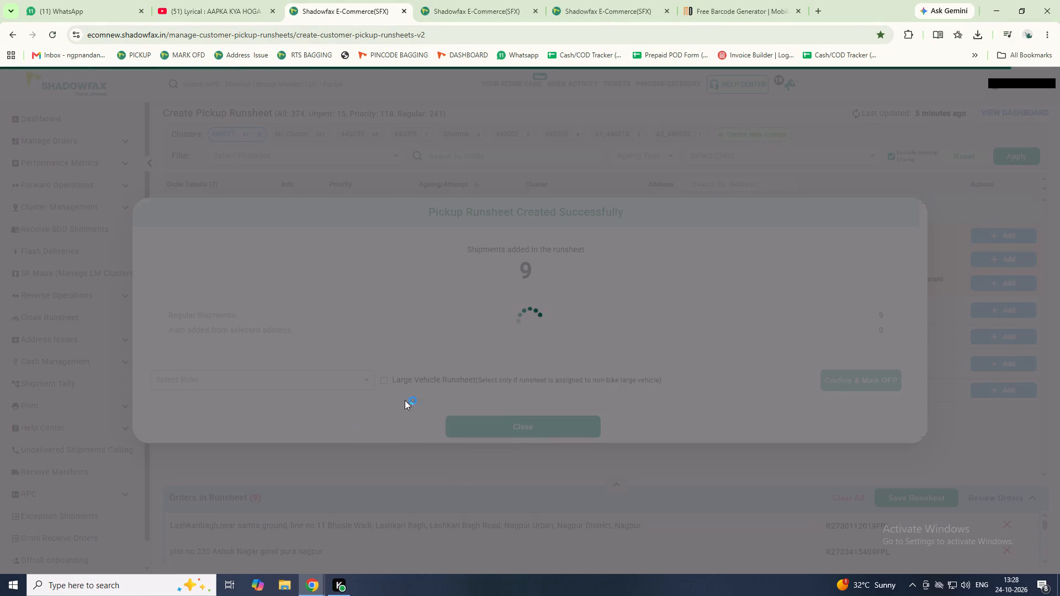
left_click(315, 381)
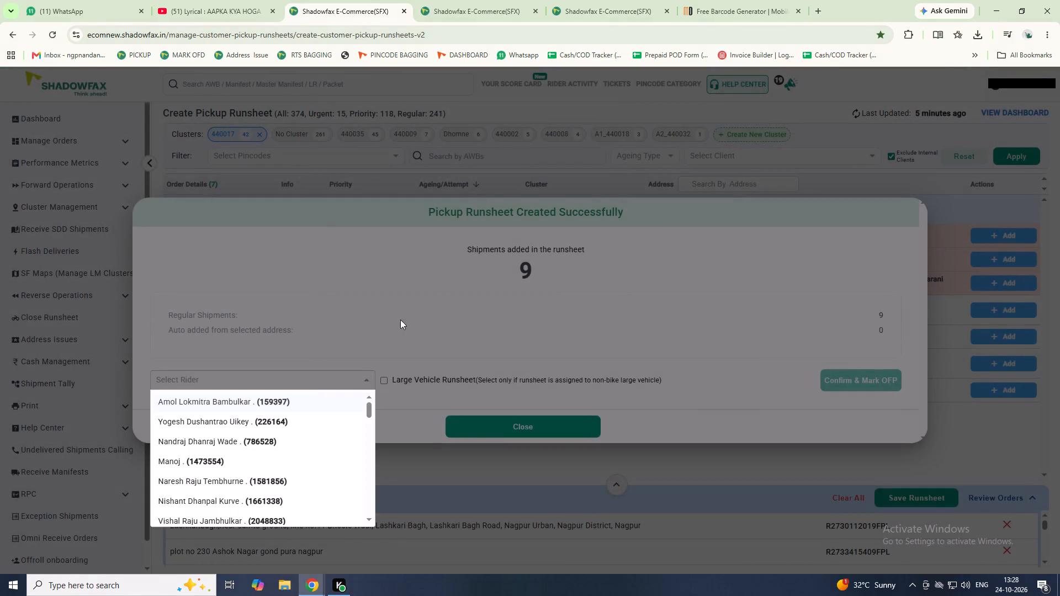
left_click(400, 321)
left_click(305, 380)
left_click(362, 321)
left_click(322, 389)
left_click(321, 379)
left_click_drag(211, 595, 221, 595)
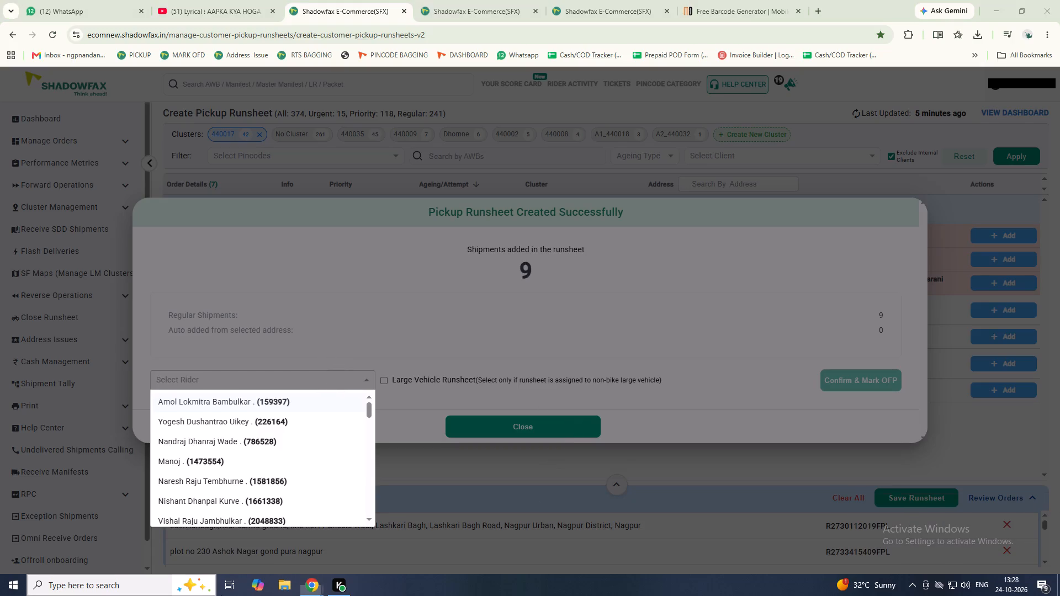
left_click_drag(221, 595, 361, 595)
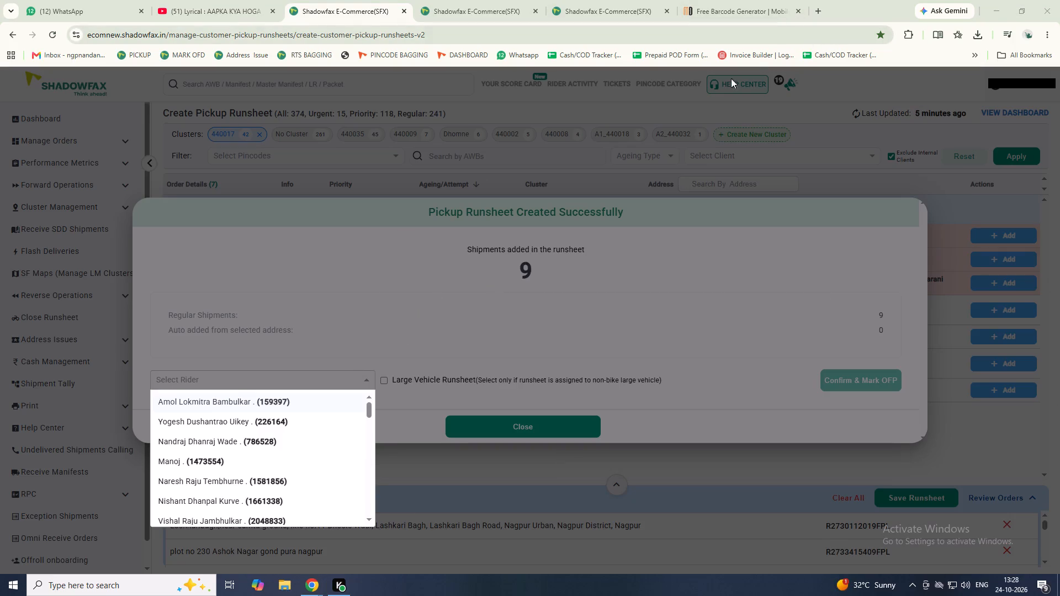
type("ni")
Assign the saved runsheet to rider Nishant, mark it OFP, and close the summary.
left_click(314, 382)
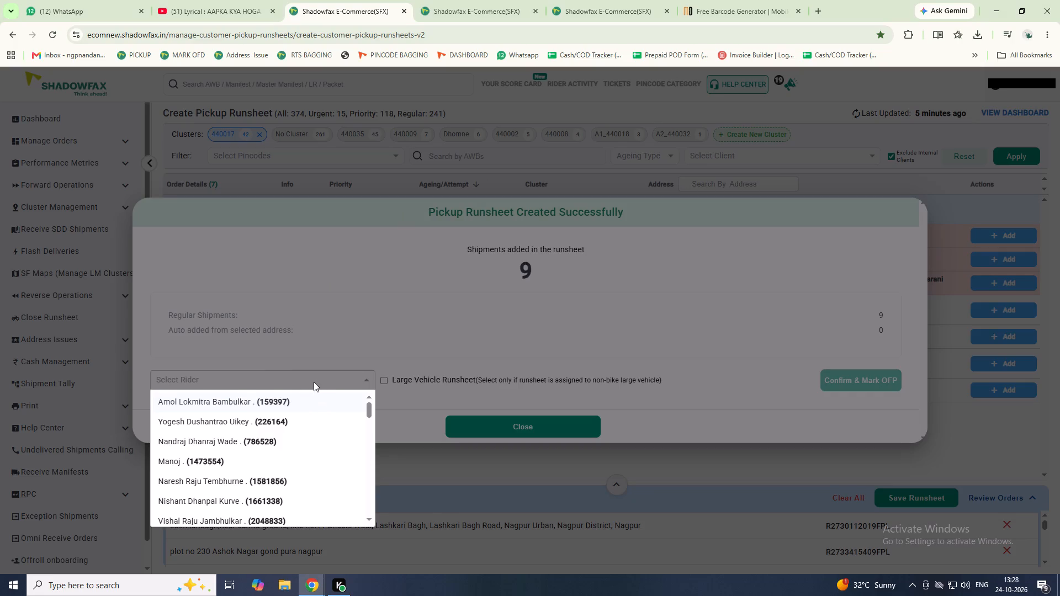
type("nish")
key("Return")
key("Tab")
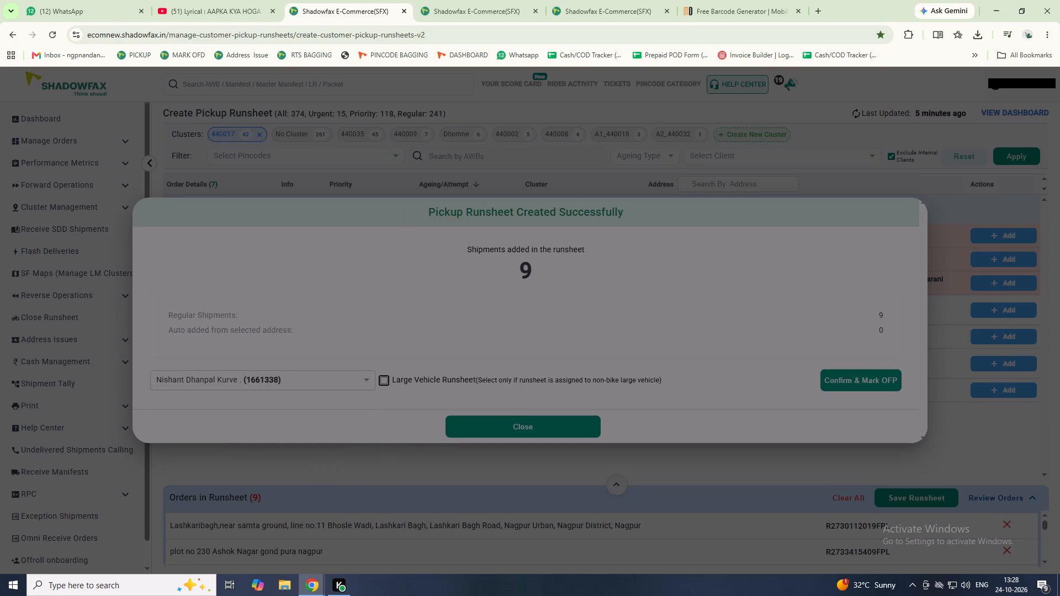
key("Tab")
key("Return")
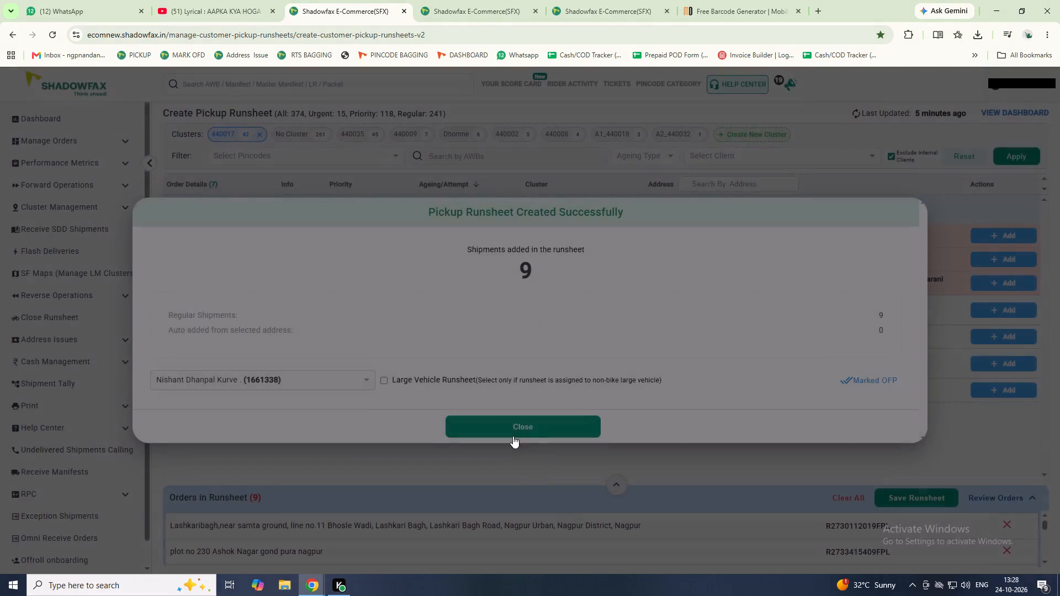
left_click(516, 420)
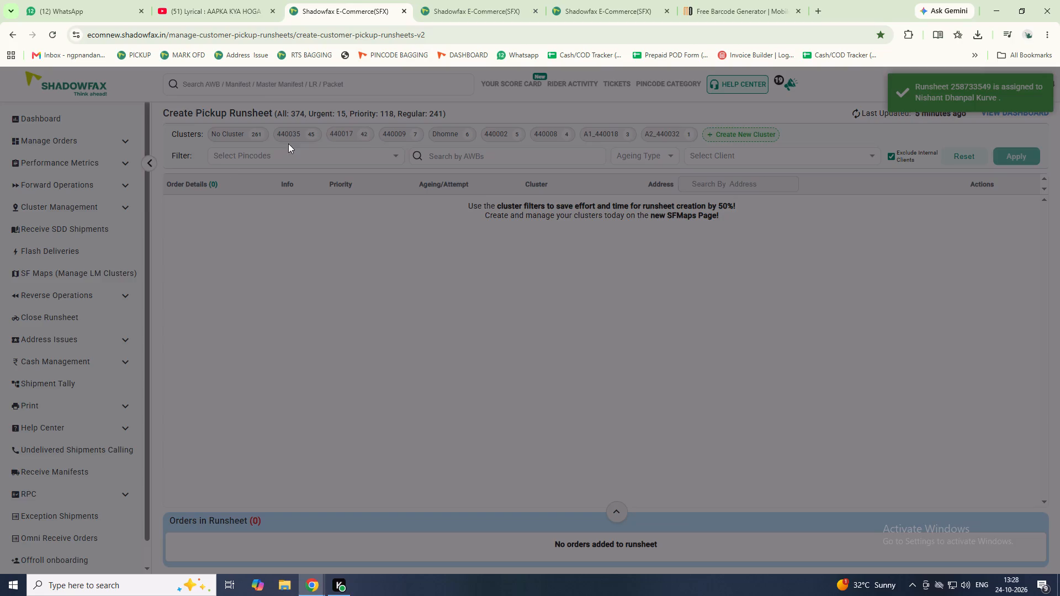
left_click(351, 132)
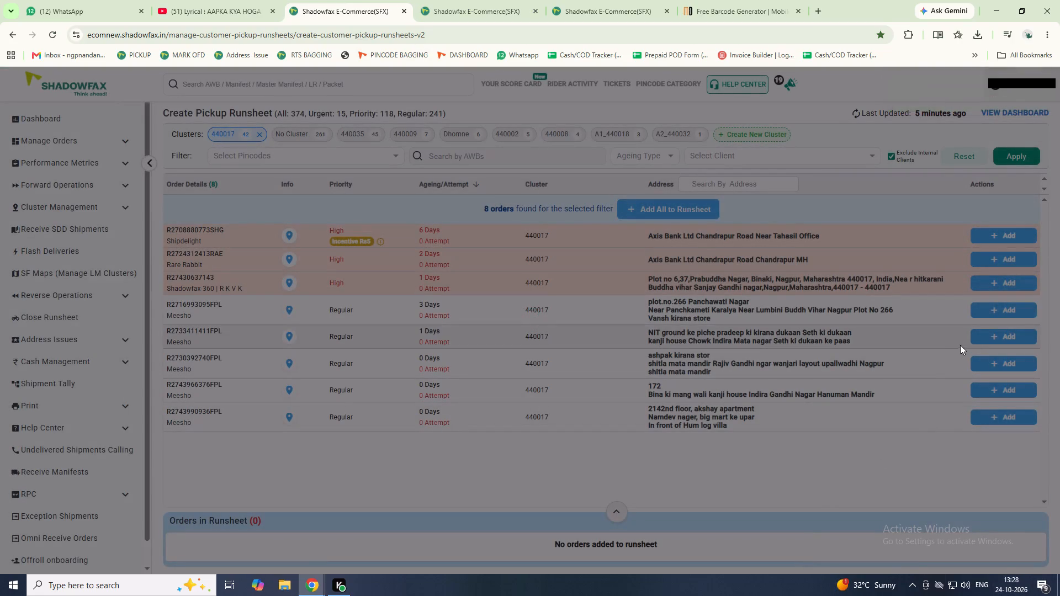
left_click(1006, 335)
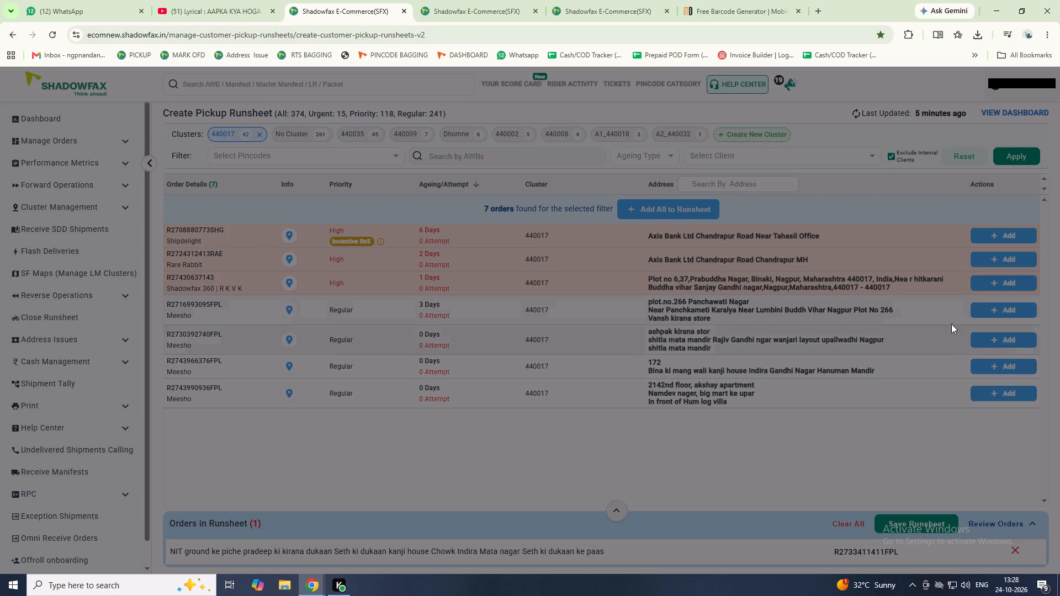
left_click(993, 312)
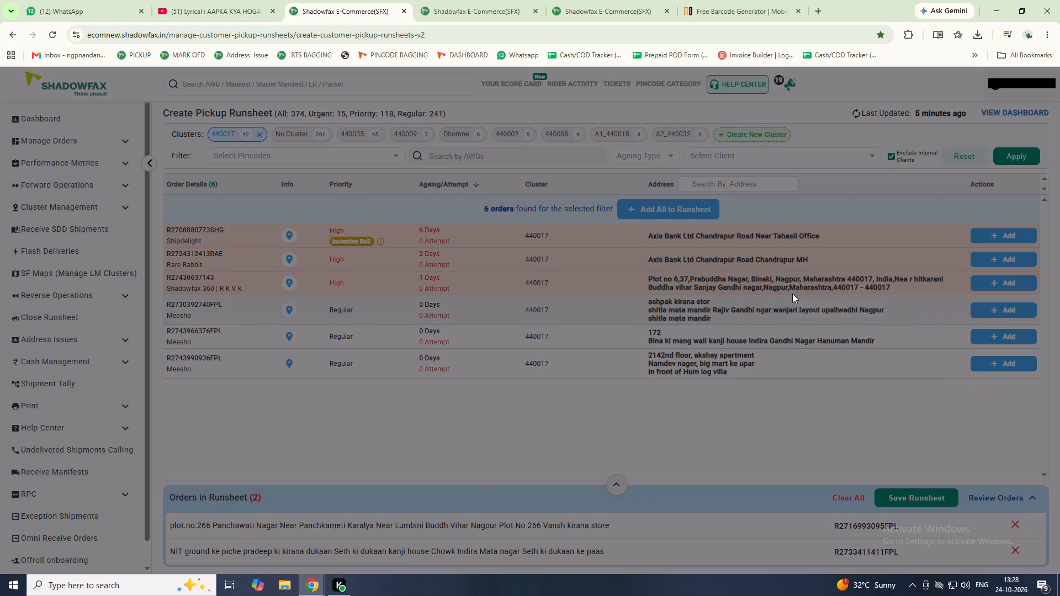
left_click(1008, 309)
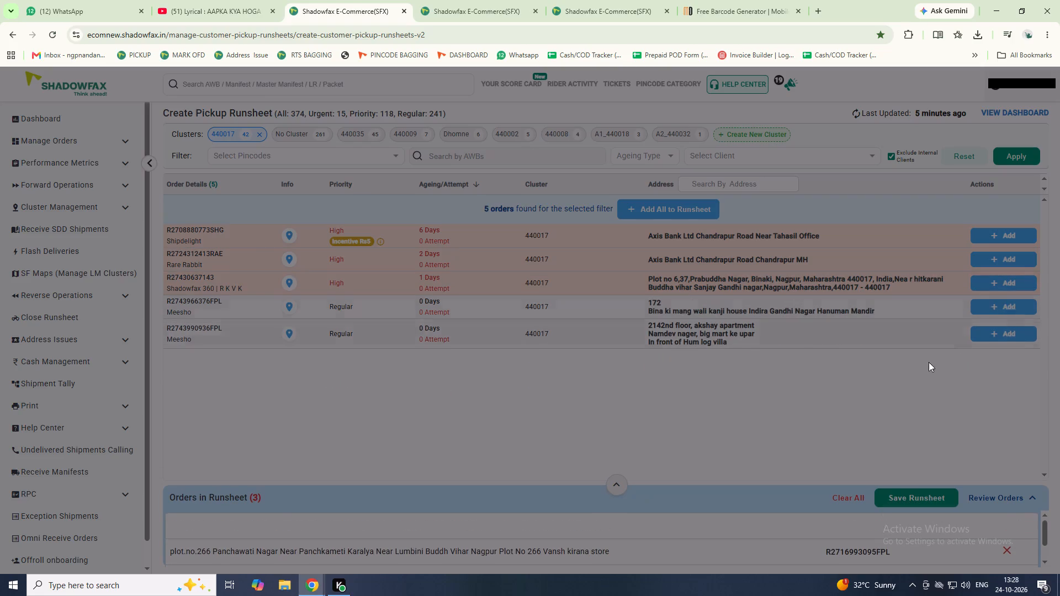
left_click(918, 494)
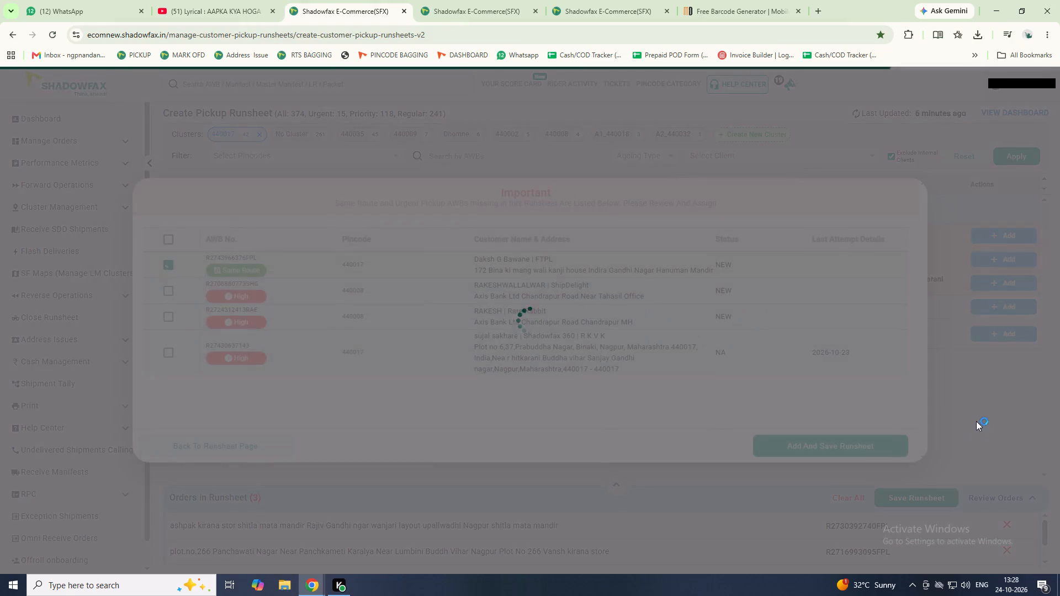
left_click(804, 447)
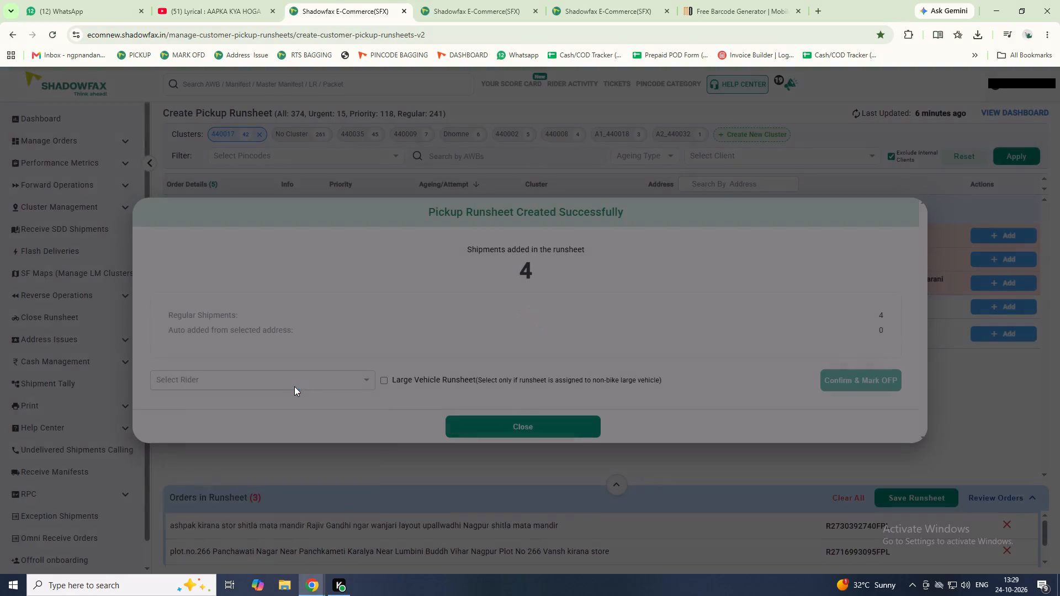
Assign the saved runsheet to rider Roshan, mark it OFP, and close the summary.
left_click(295, 386)
type("rah")
key("BackSpace")
key("BackSpace")
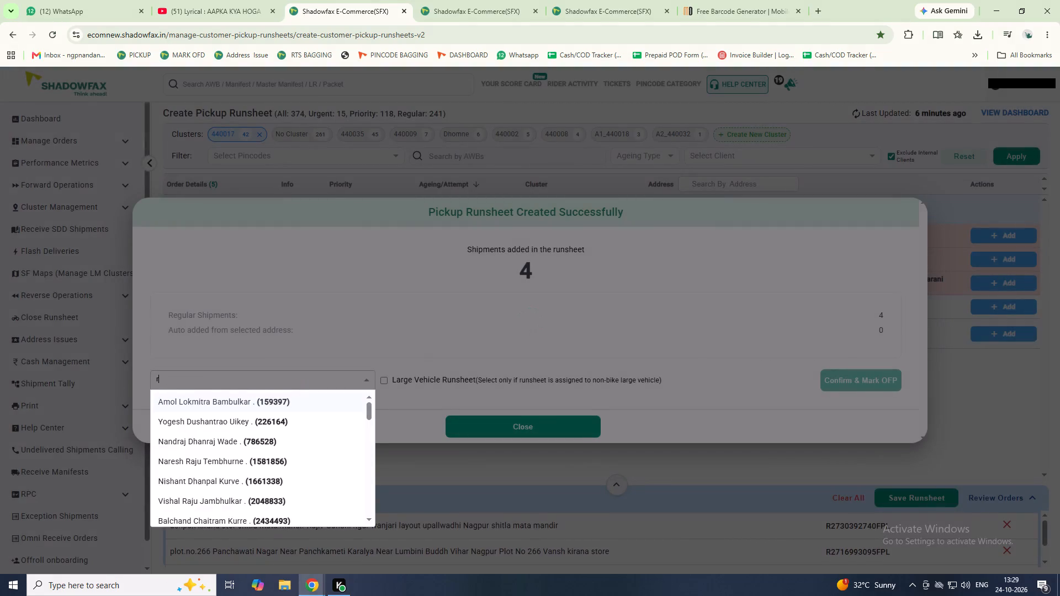
type("oshan")
key("Return")
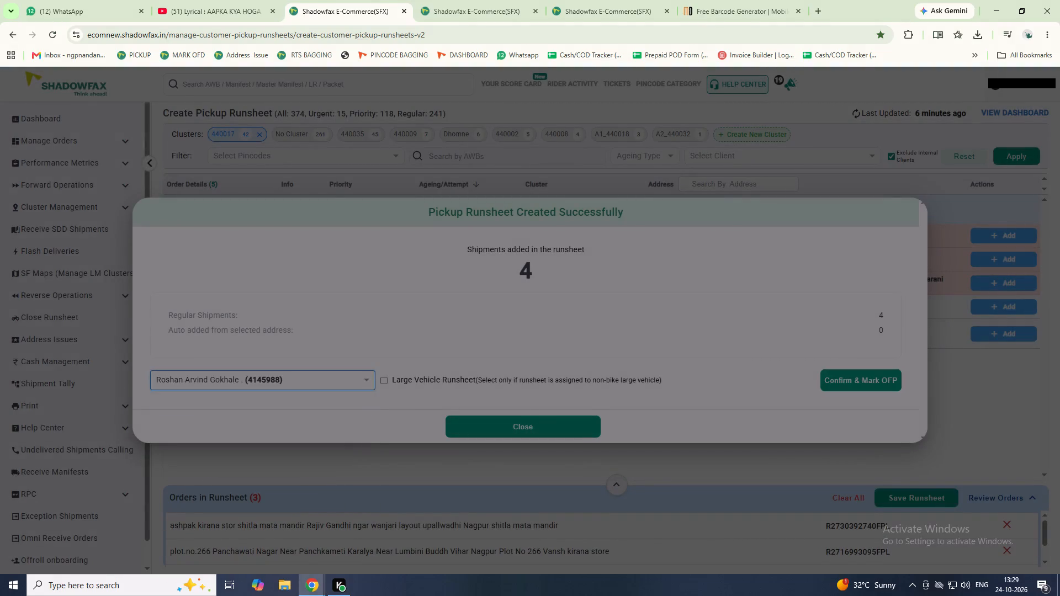
key("Tab")
key("Tab")
key("Return")
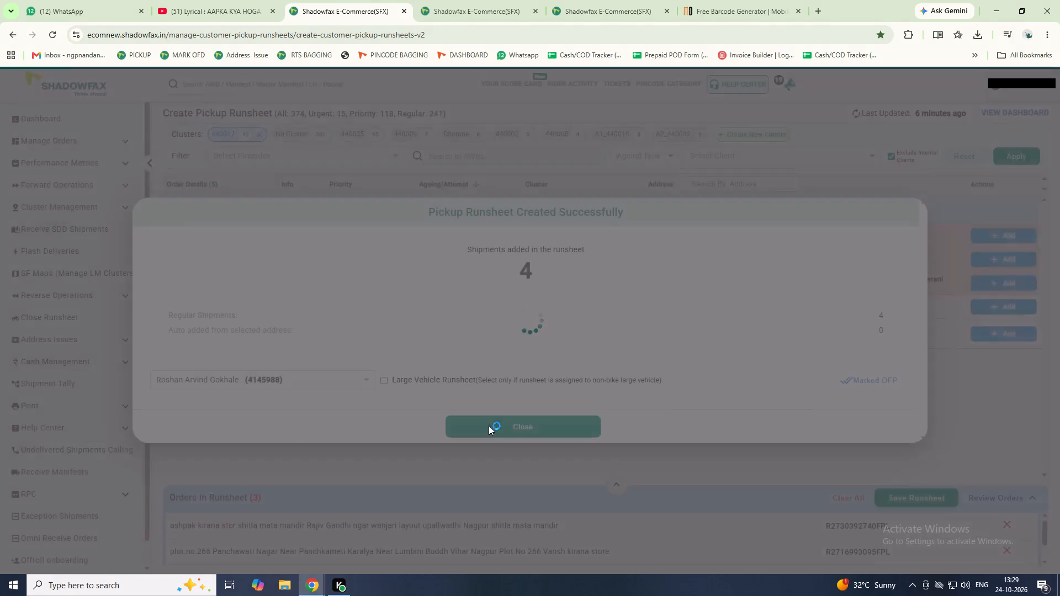
double_click(488, 429)
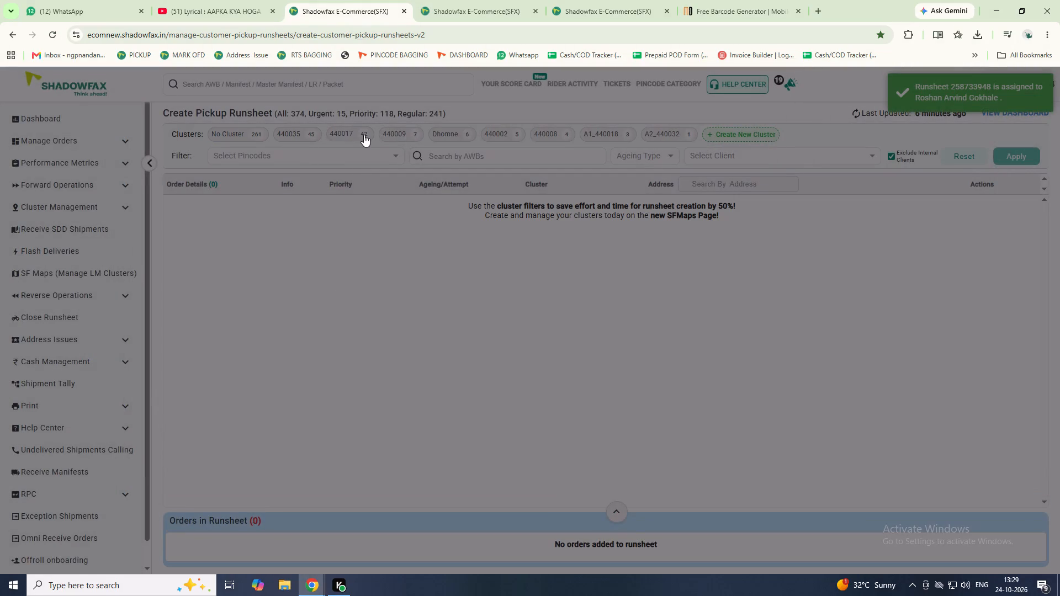
left_click(349, 132)
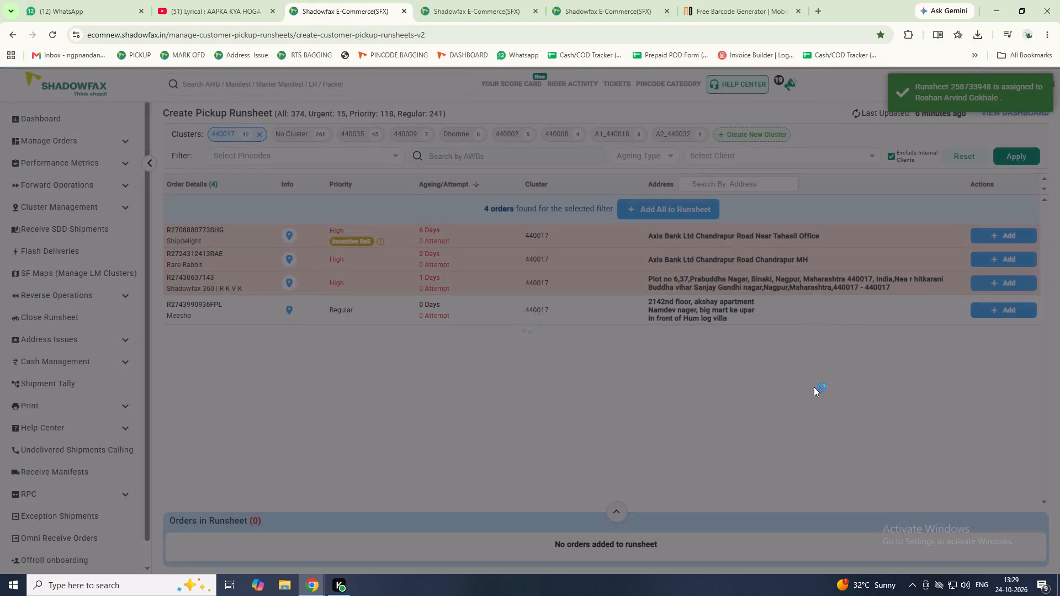
left_click(1006, 310)
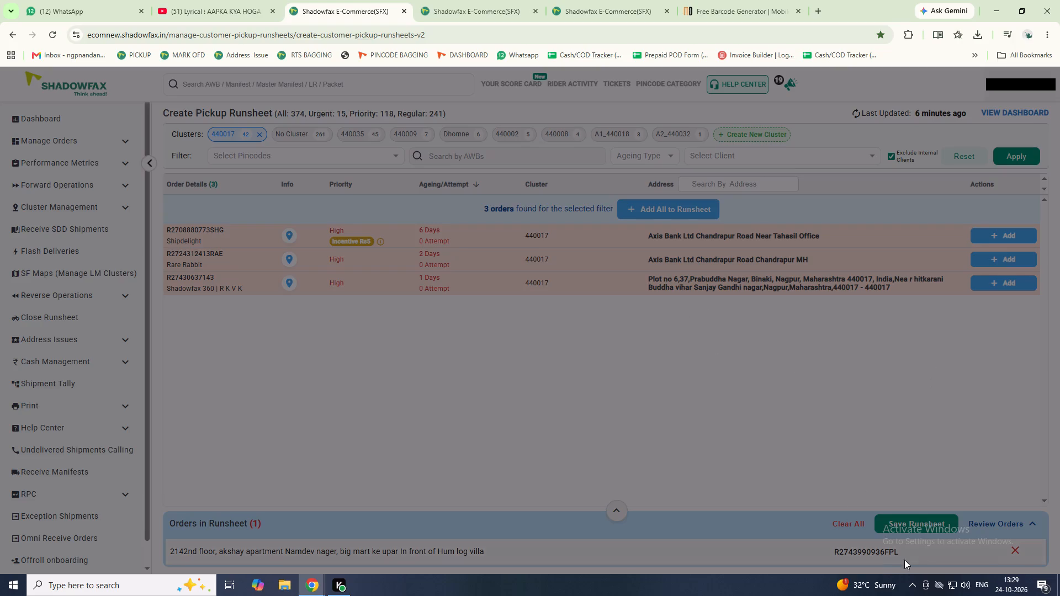
left_click(913, 523)
left_click(793, 440)
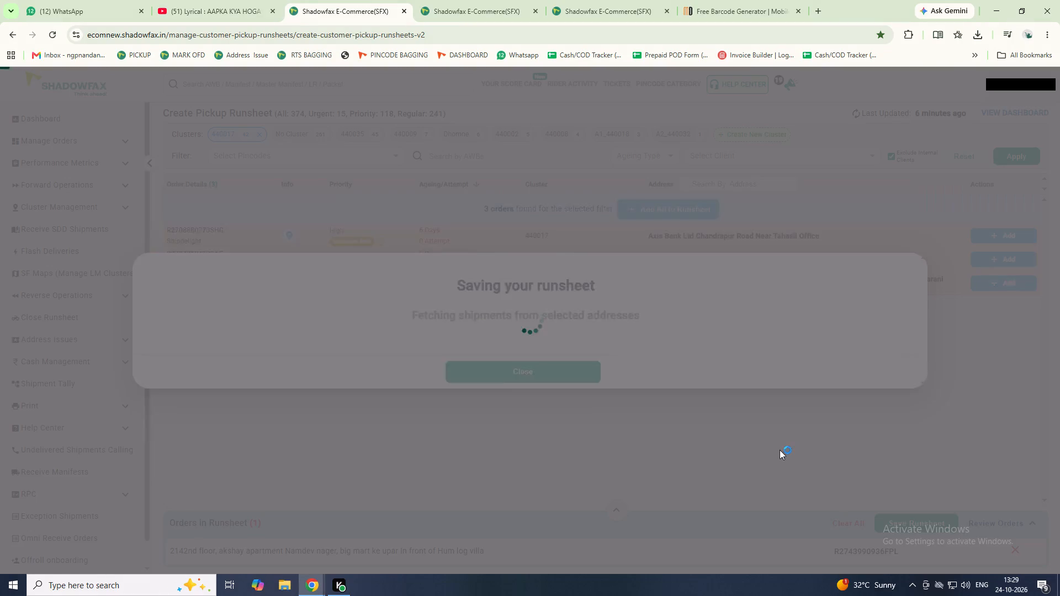
Assign the saved runsheet to rider Javane, mark it OFP, and close the summary.
left_click(312, 381)
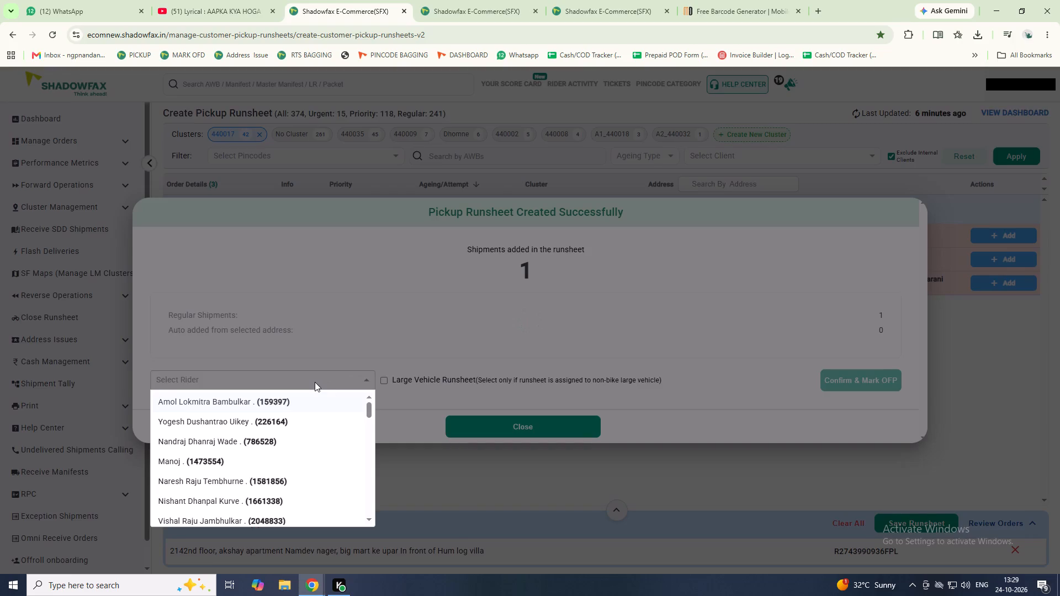
type("ja")
key("v")
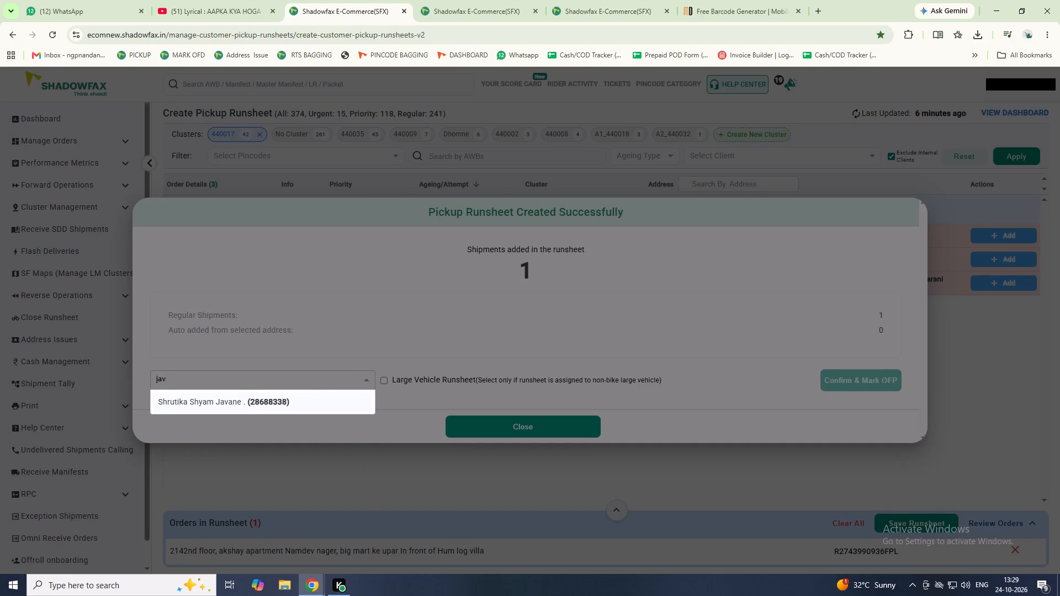
key("Return")
key("Tab")
key("Tab")
key("Return")
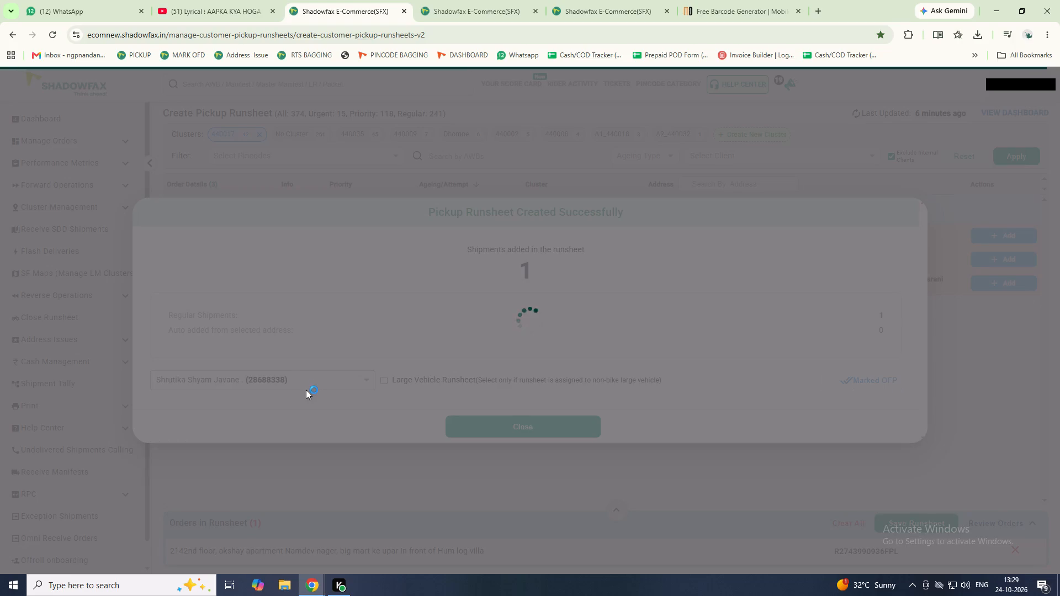
left_click(475, 423)
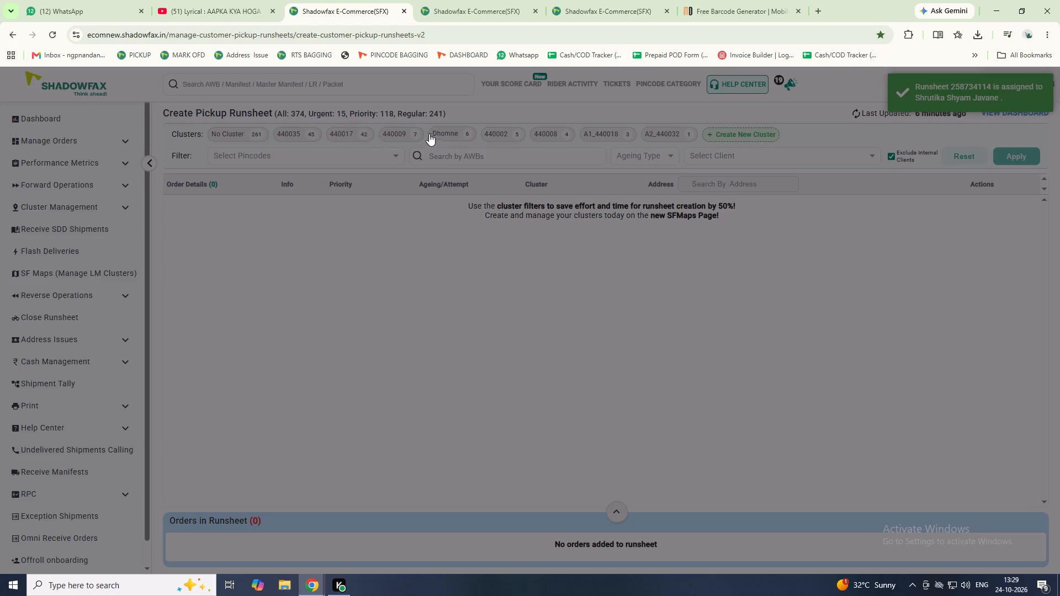
Create a runsheet containing all six orders of the Dhomne cluster and save it.
left_click(455, 133)
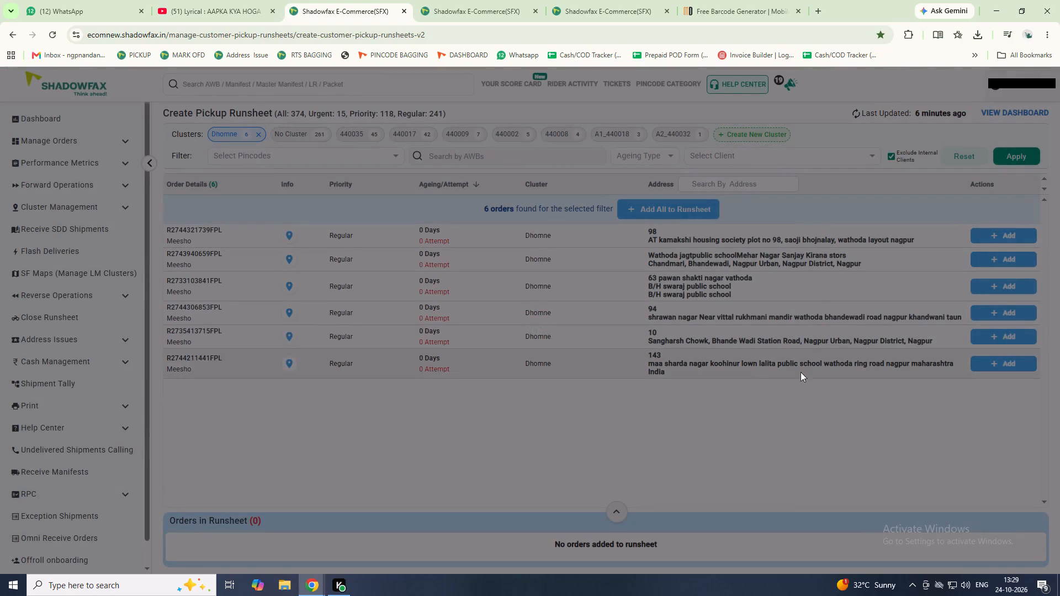
left_click(1019, 243)
triple_click(1005, 241)
triple_click(1005, 241)
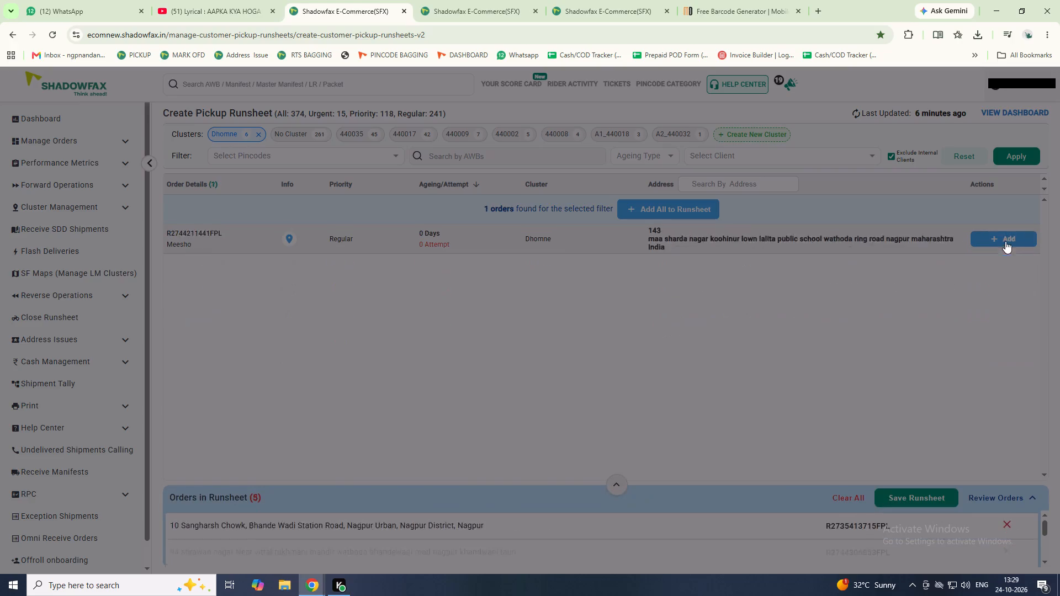
left_click(1005, 241)
left_click(900, 503)
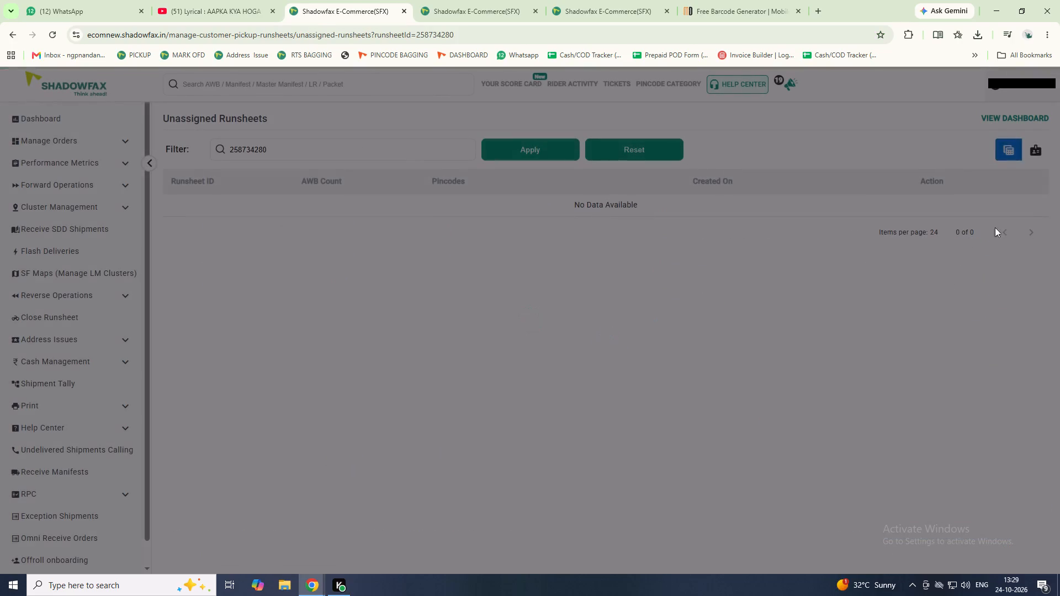
Assign the unassigned Dhomne cluster runsheet to rider Dhomne and mark it OFP.
left_click(1003, 207)
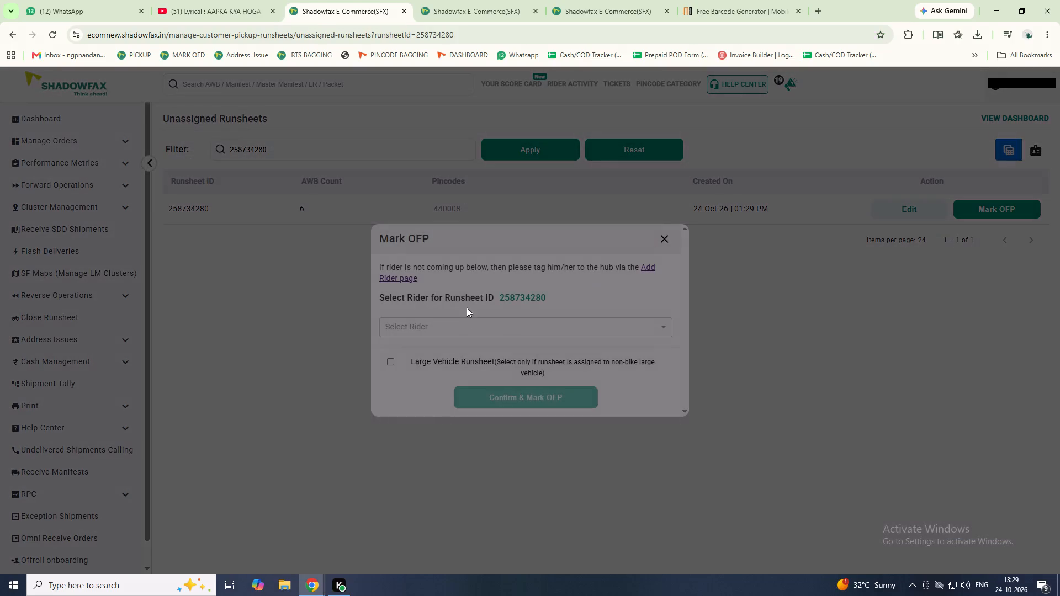
left_click(465, 322)
type("dhomn")
key("Return")
key("Tab")
key("Tab")
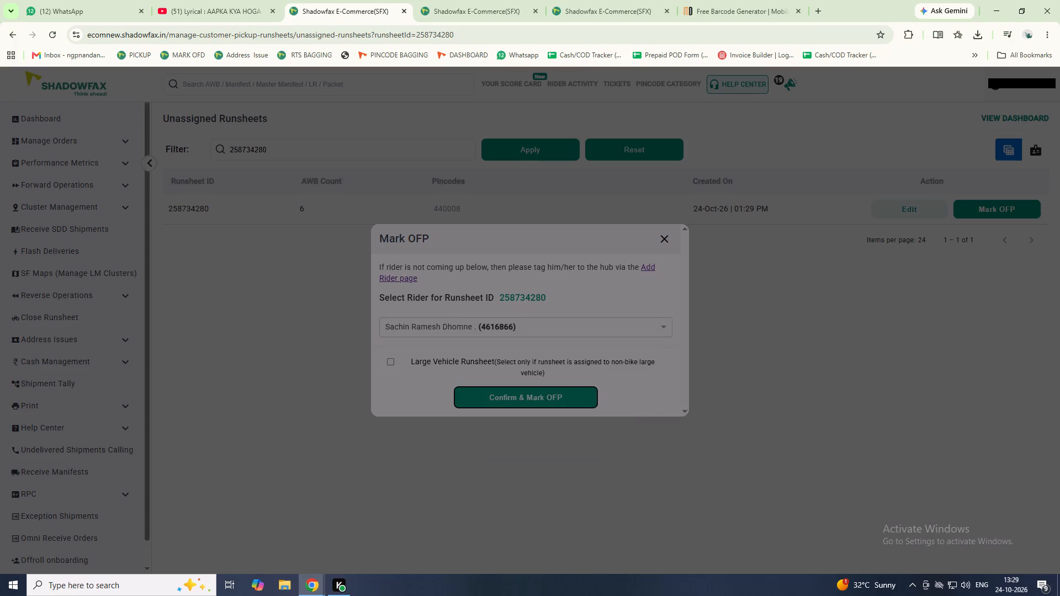
key("Return")
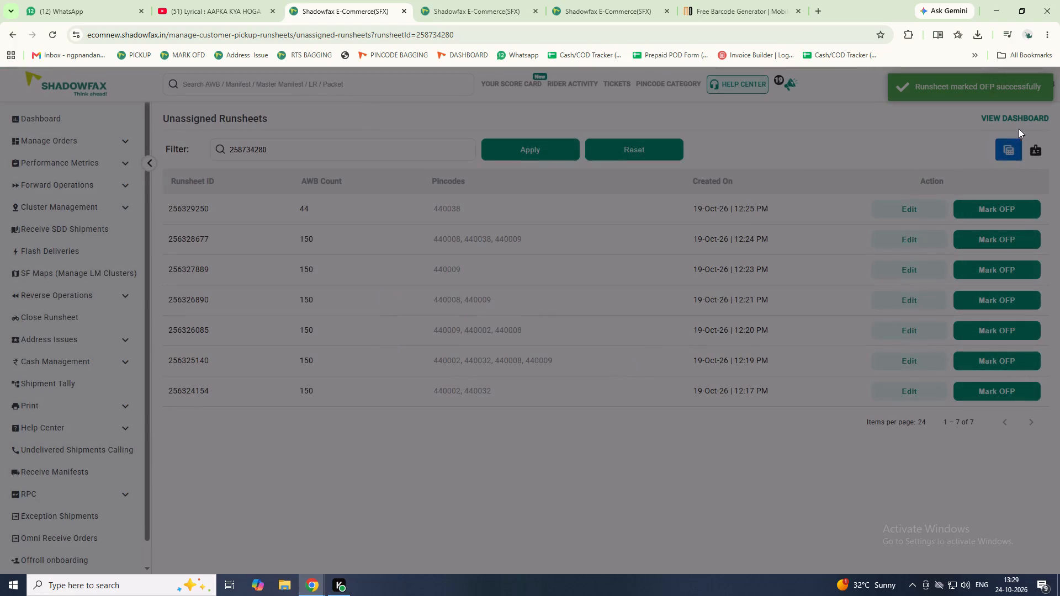
Return to the pickup dashboard, refresh its shipment data, and reopen runsheet creation.
left_click(1015, 116)
double_click(936, 129)
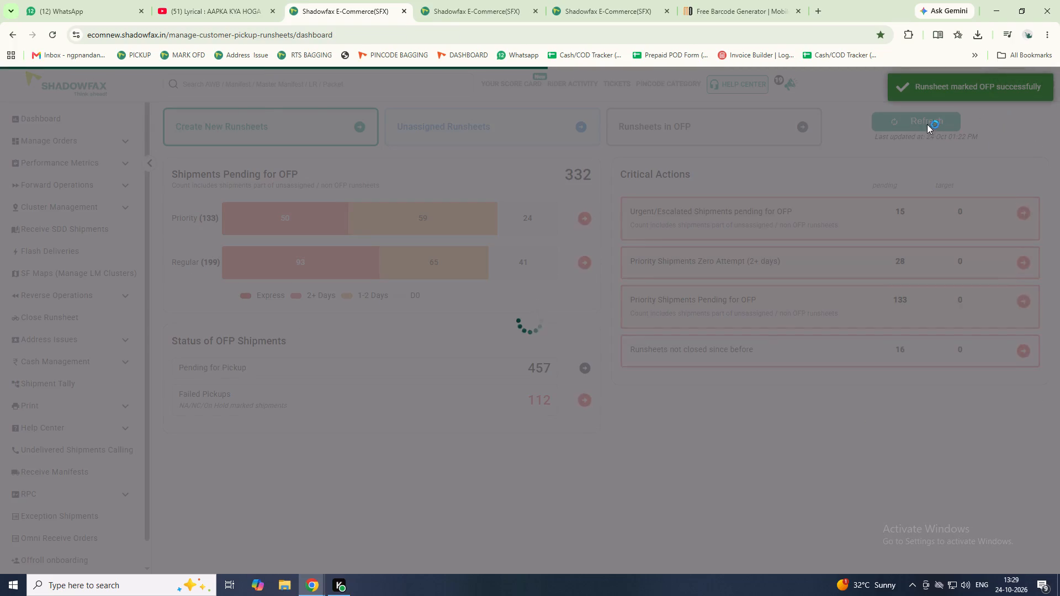
left_click(283, 123)
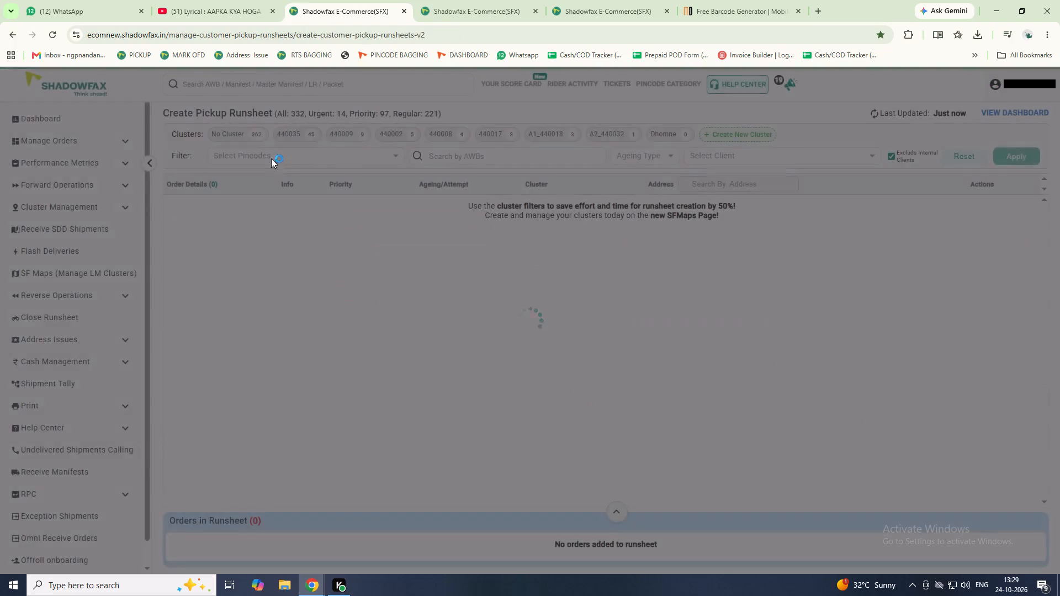
left_click(303, 130)
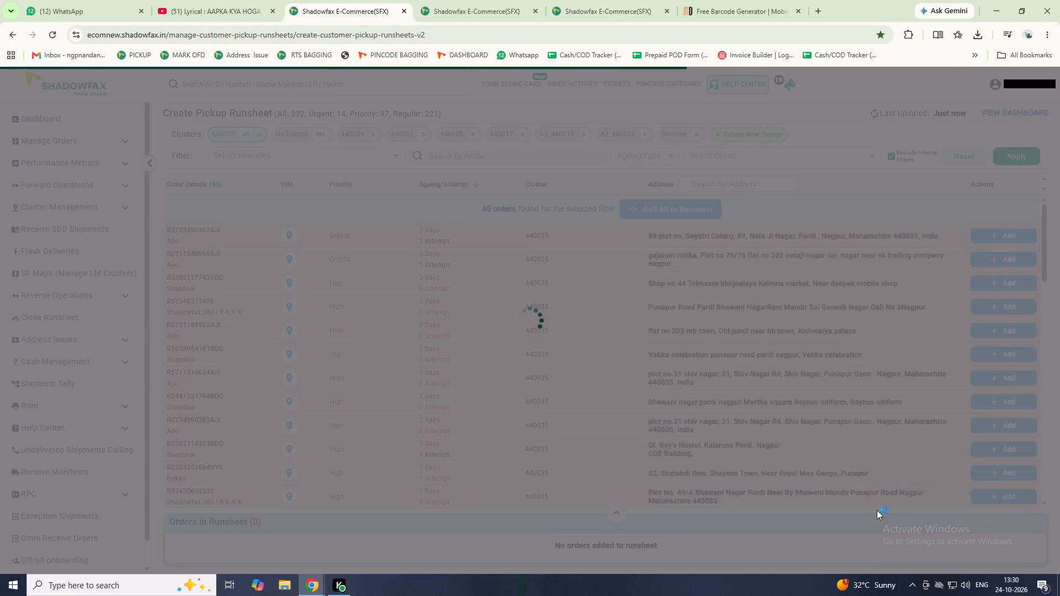
scroll(952, 354, "down", 3)
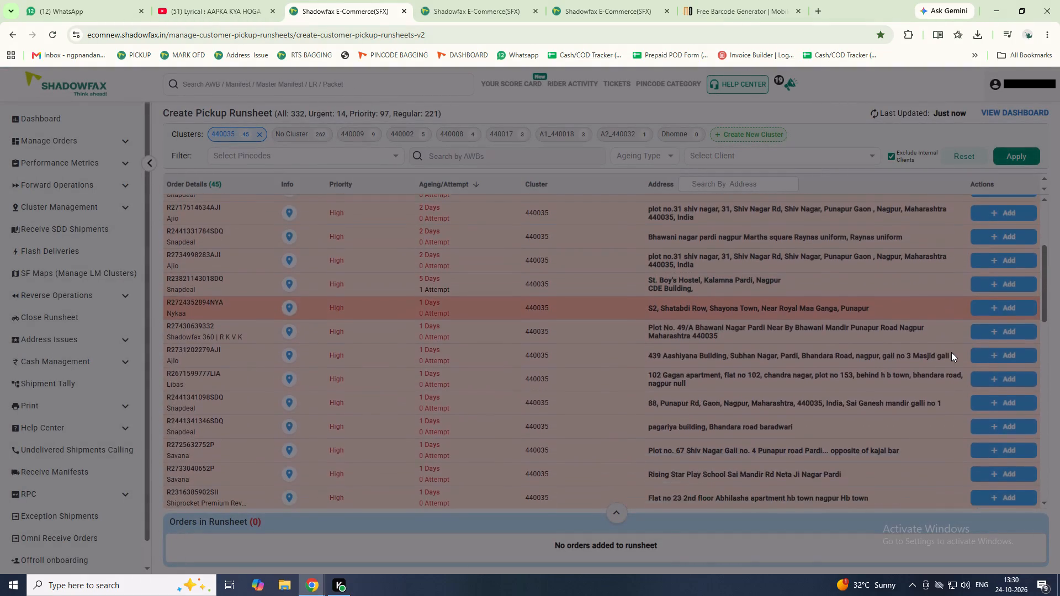
scroll(951, 352, "down", 8)
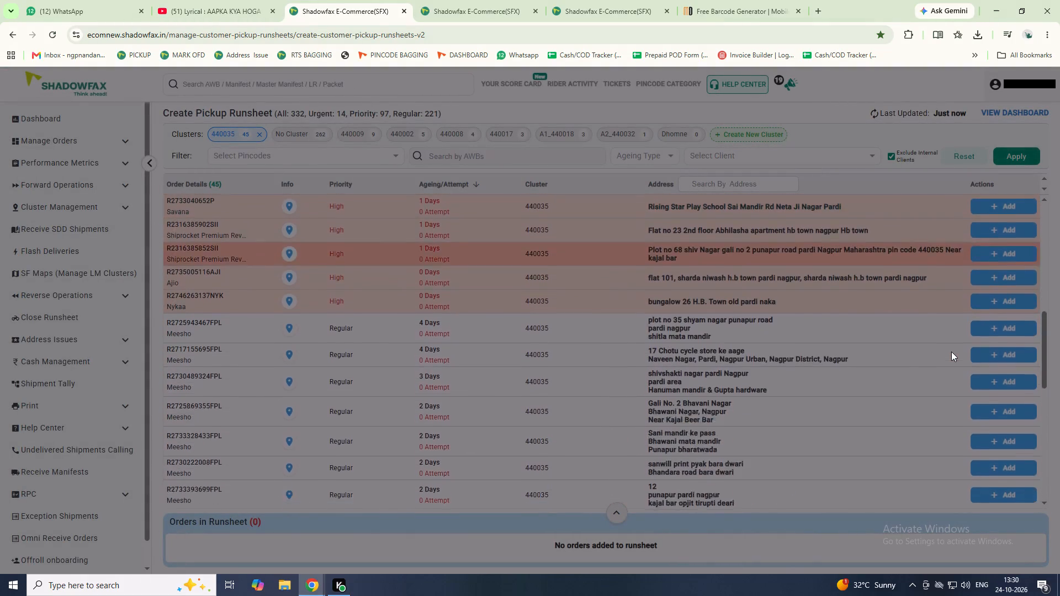
scroll(951, 352, "up", 2)
scroll(983, 344, "down", 3)
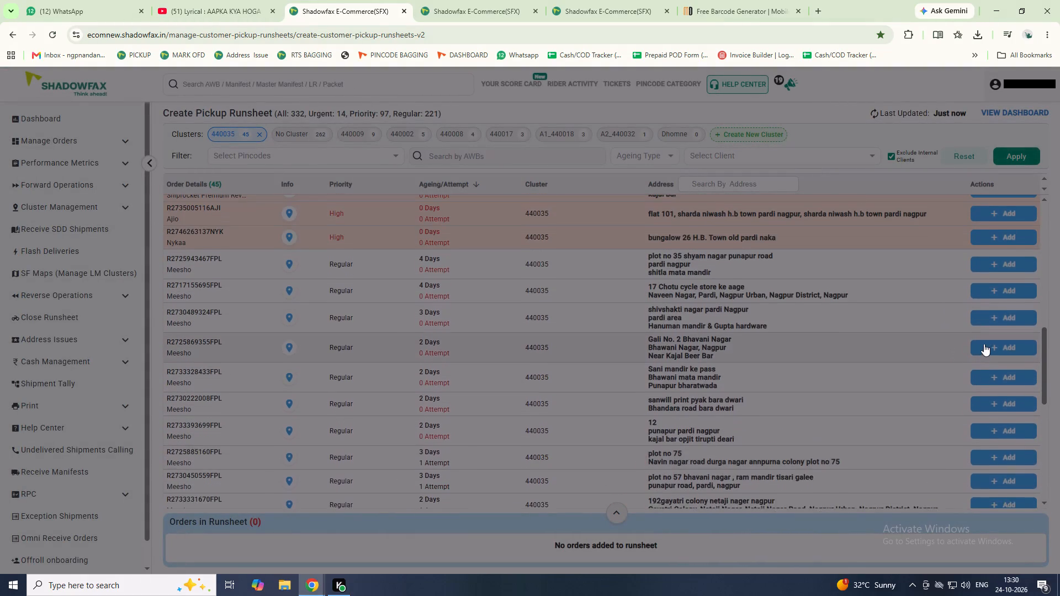
scroll(984, 344, "down", 5)
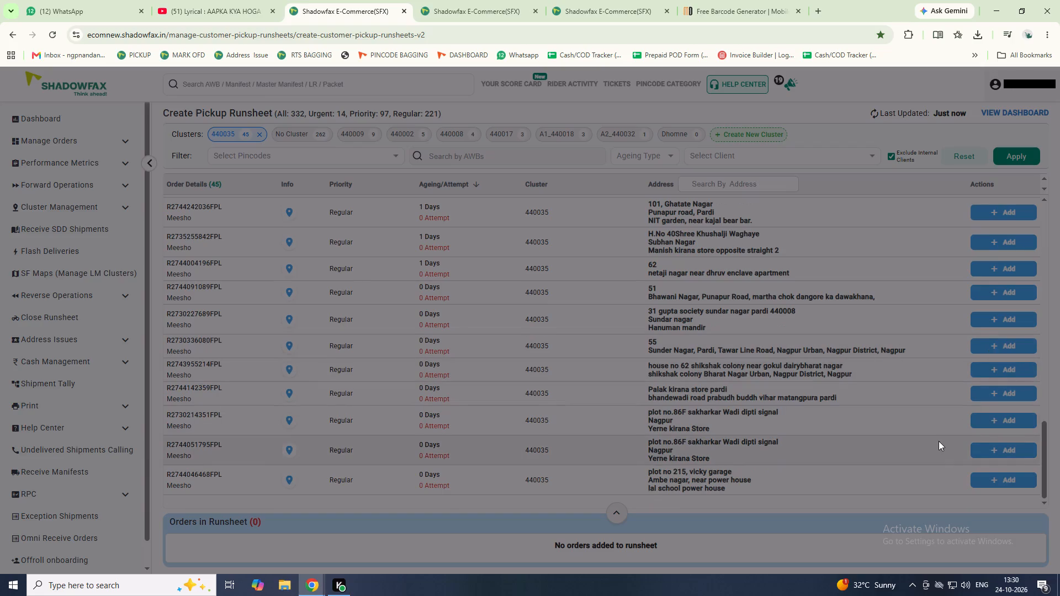
left_click(1005, 450)
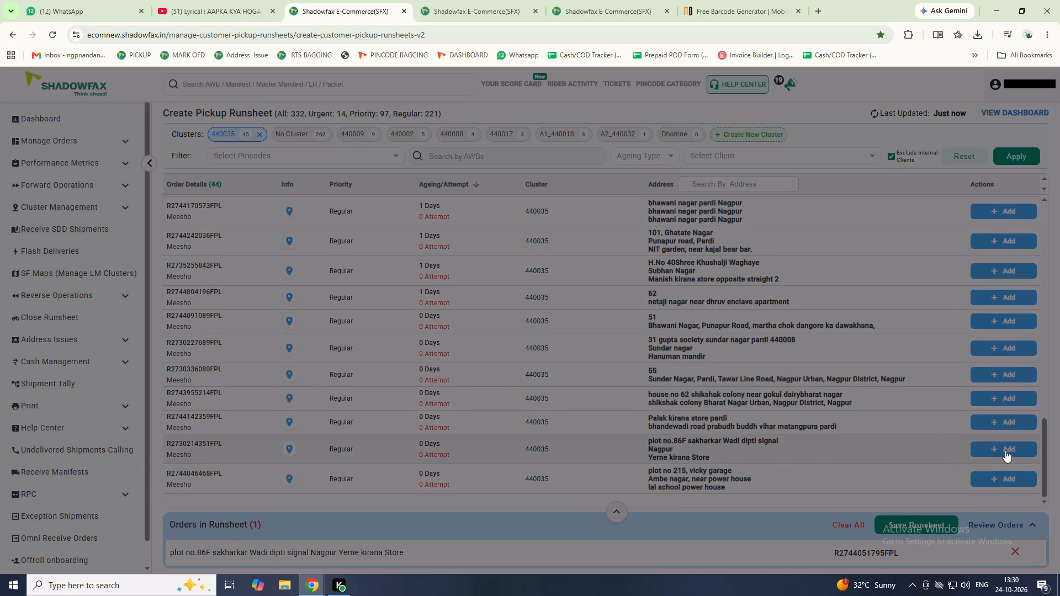
left_click(1006, 450)
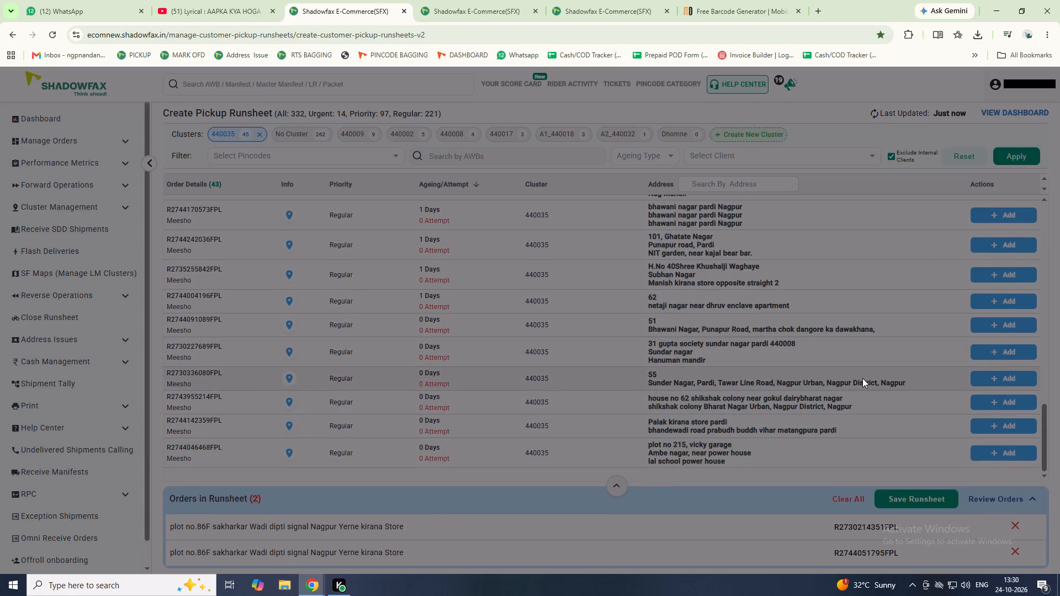
Review the remaining cluster 440035 orders and their addresses for other pickups that fit this runsheet.
scroll(862, 378, "up", 2)
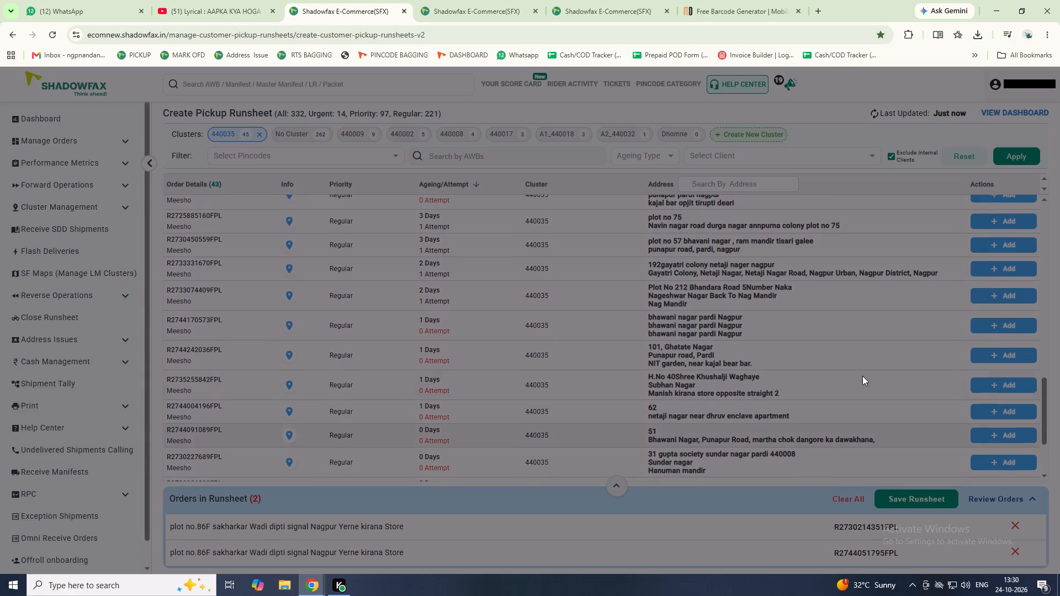
scroll(861, 356, "up", 1)
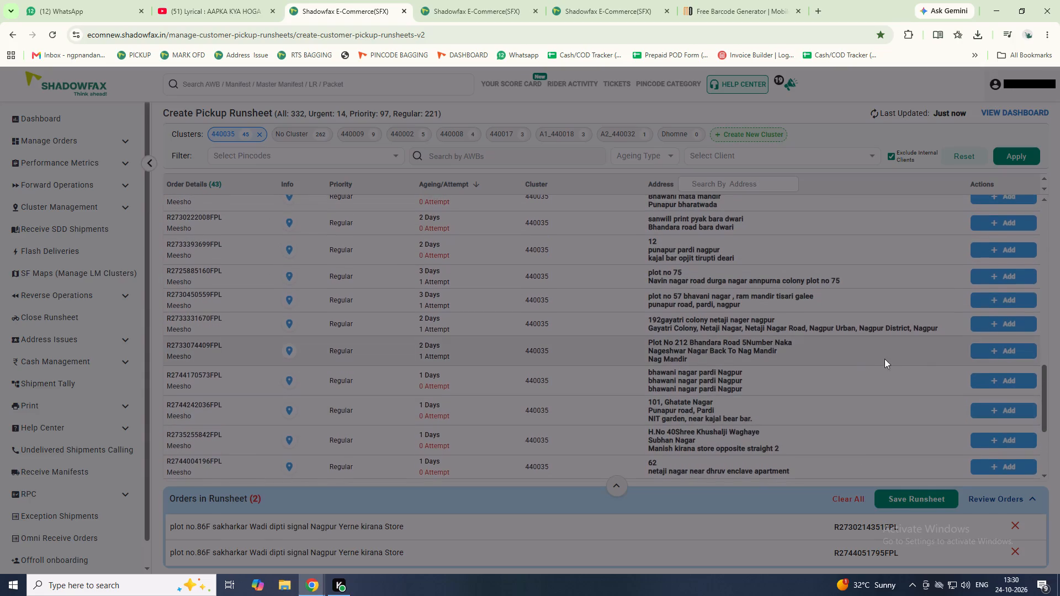
scroll(908, 358, "up", 1)
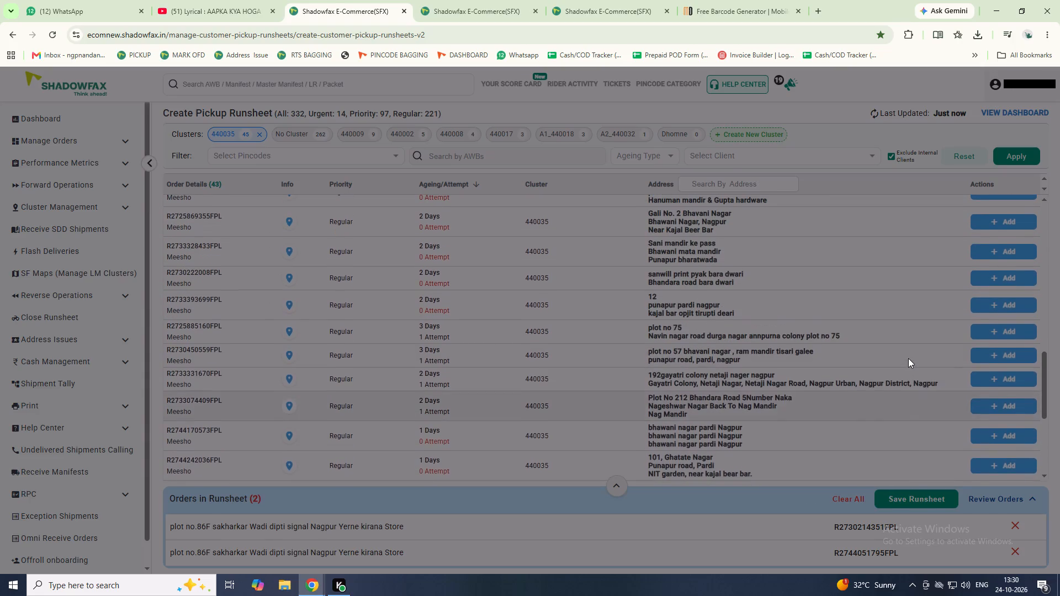
scroll(908, 358, "up", 4)
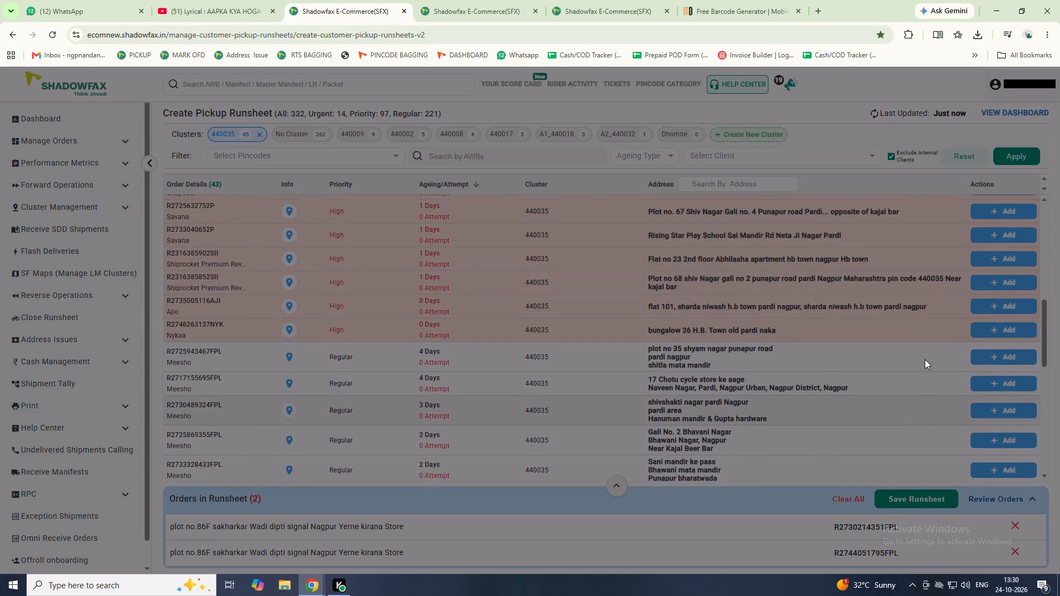
scroll(940, 369, "up", 2)
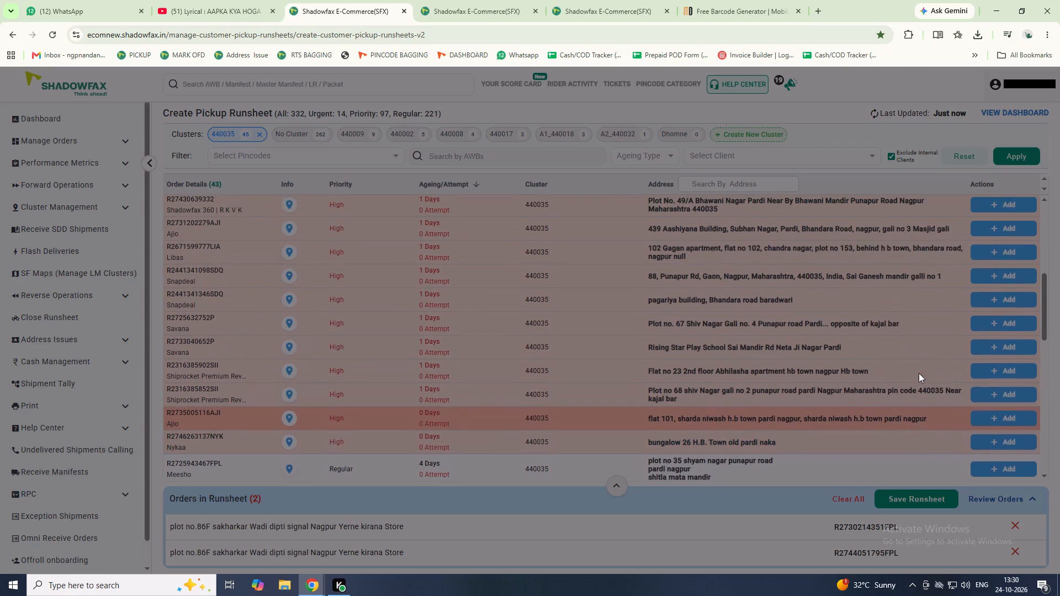
scroll(907, 375, "up", 1)
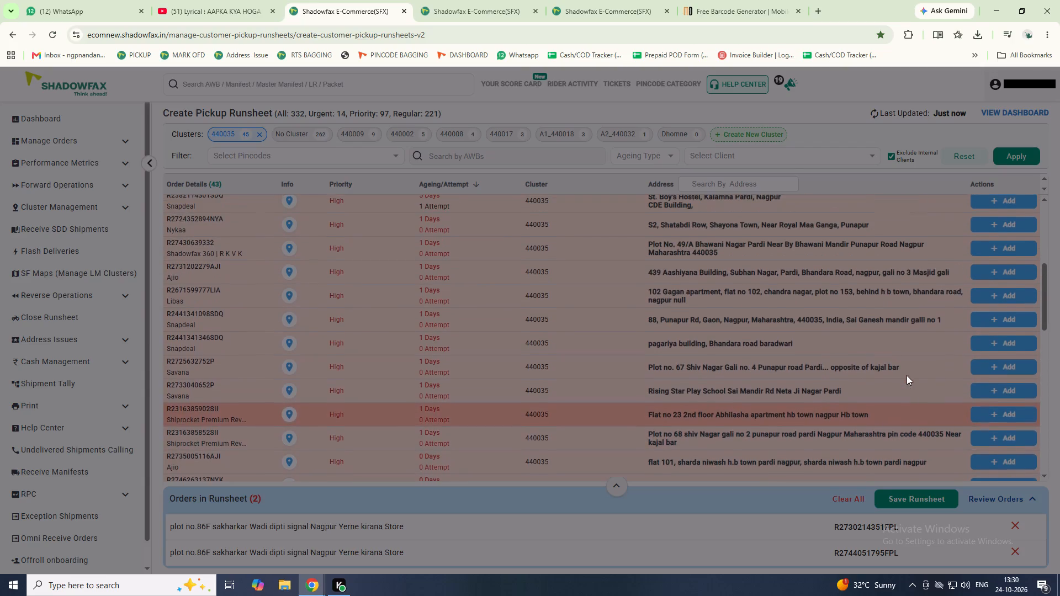
scroll(923, 376, "up", 2)
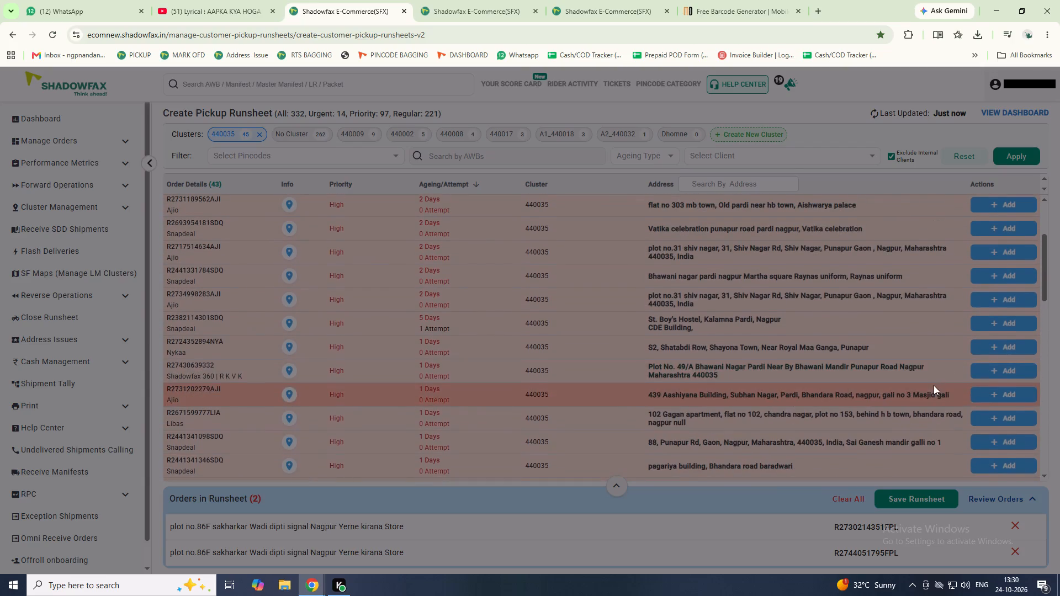
scroll(934, 385, "up", 1)
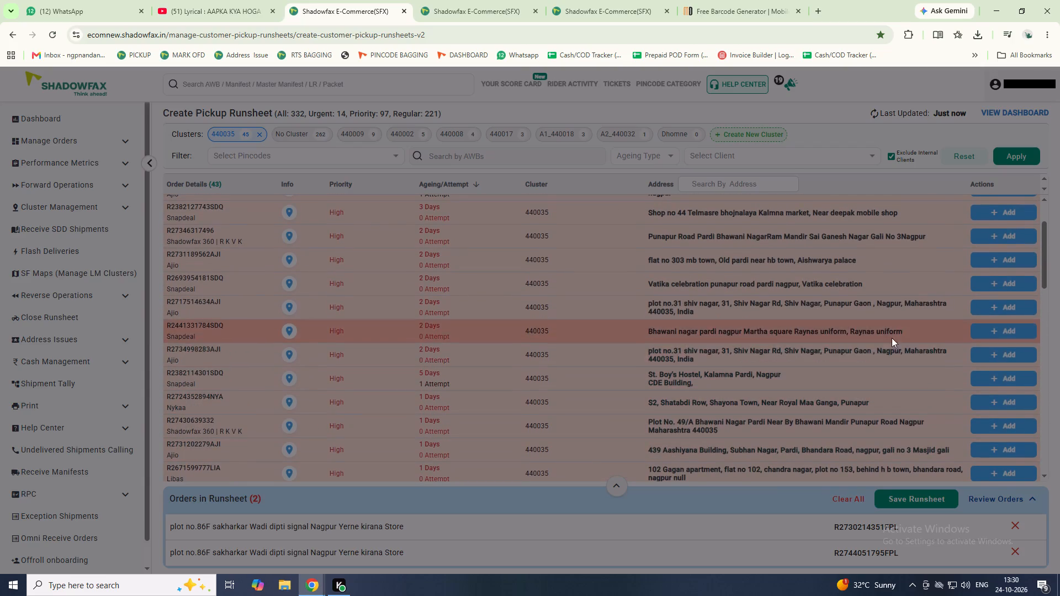
scroll(926, 345, "up", 2)
scroll(926, 351, "down", 7)
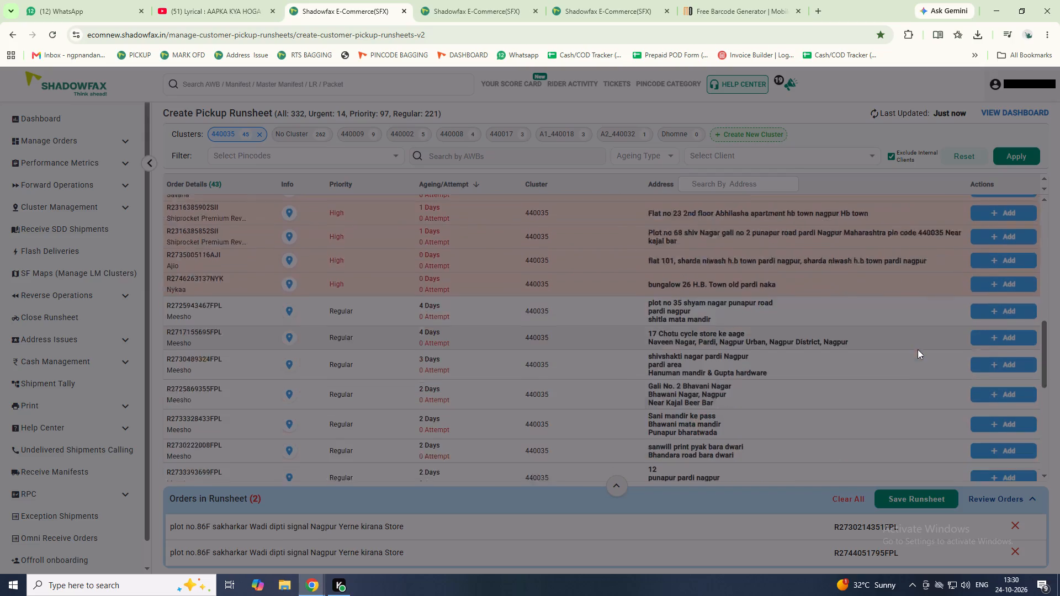
scroll(918, 349, "down", 19)
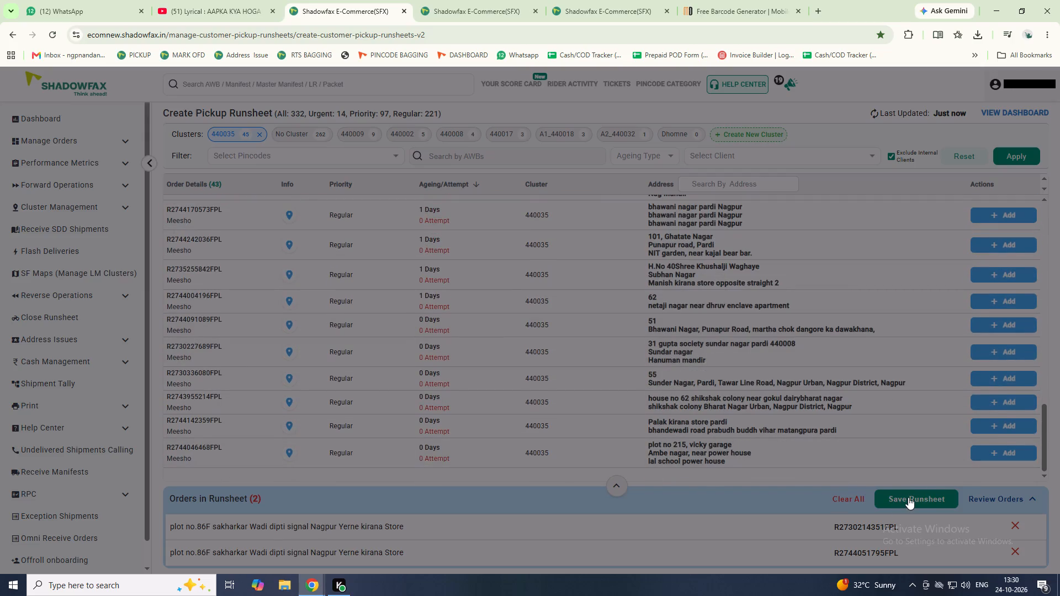
Save the cluster 440035 runsheet with only the two chosen orders, without any suggested orders.
left_click(902, 497)
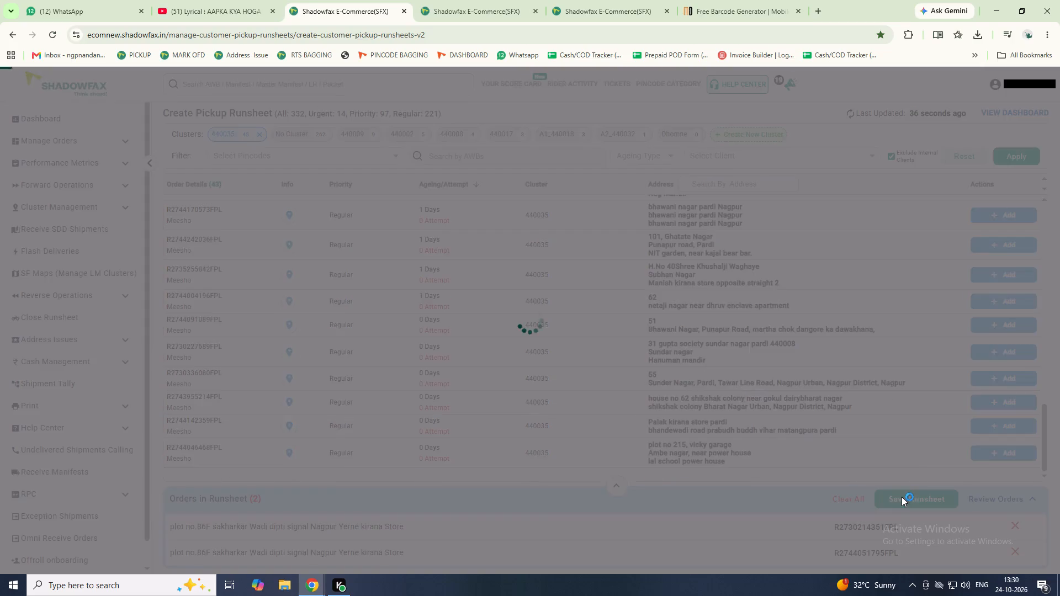
left_click(793, 446)
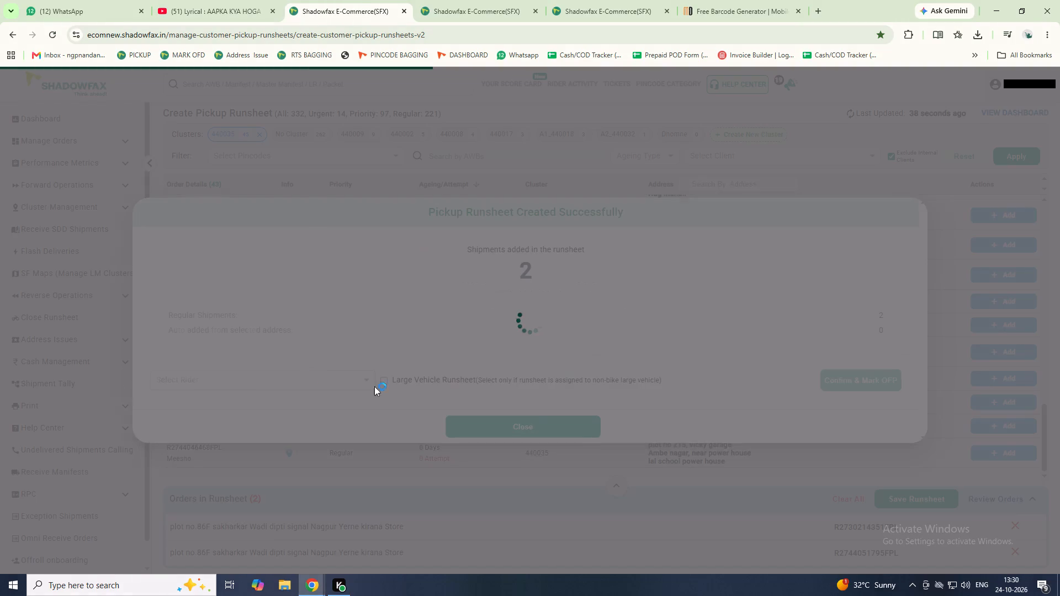
Assign the saved runsheet to rider Devendra, mark it OFP, and close the summary.
left_click(337, 379)
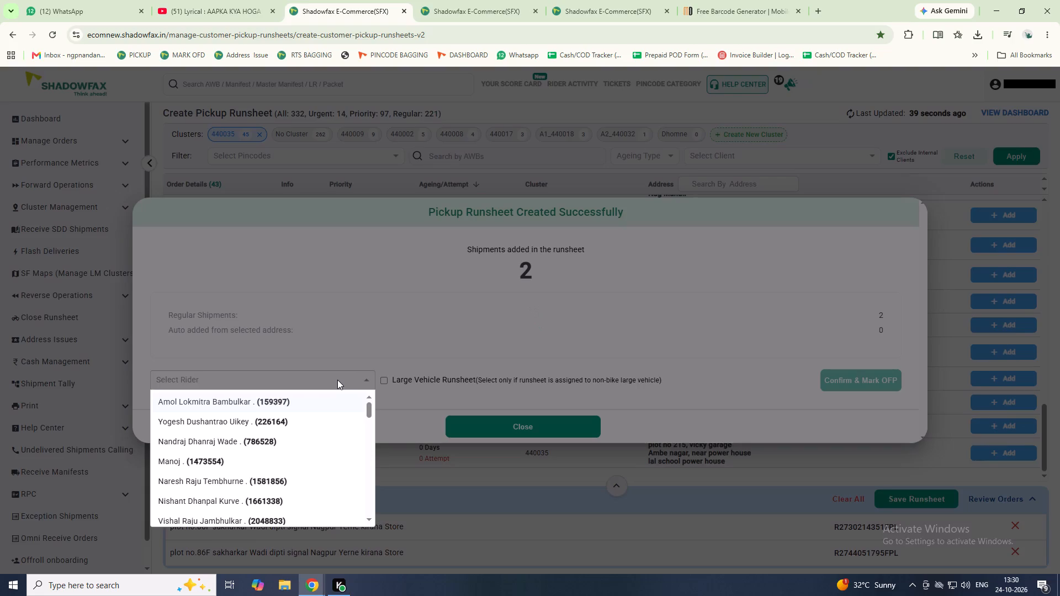
type("dev")
key("Return")
key("Tab")
key("Tab")
key("Return")
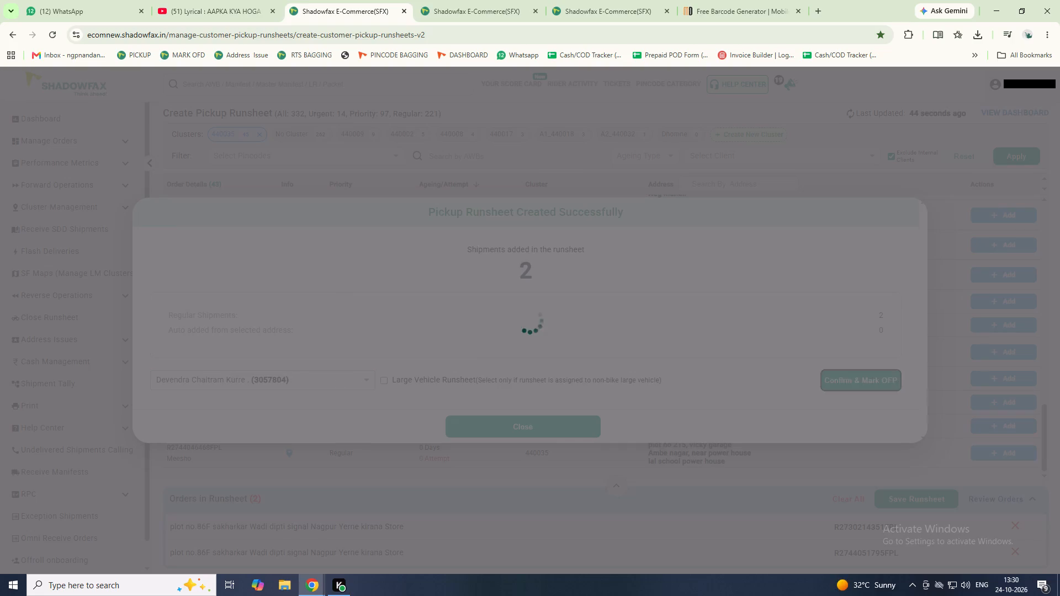
left_click(528, 428)
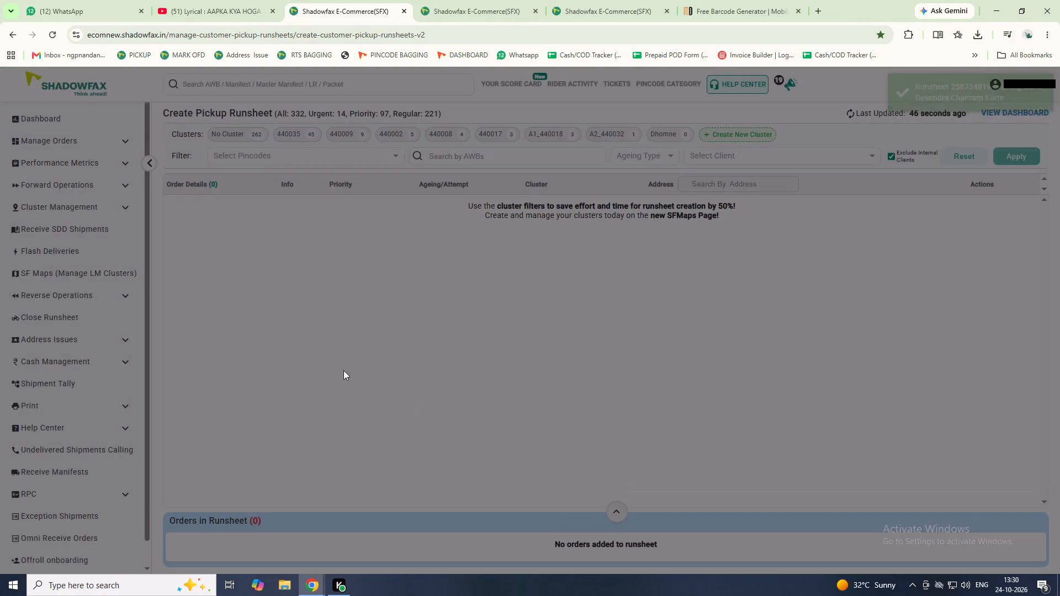
left_click(332, 159)
left_click(315, 173)
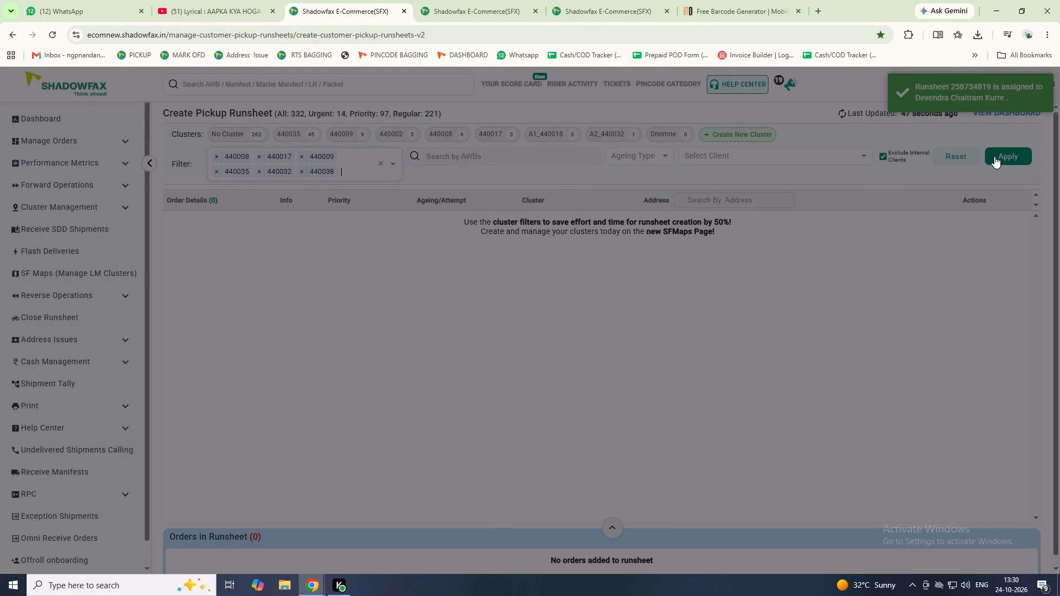
left_click(995, 156)
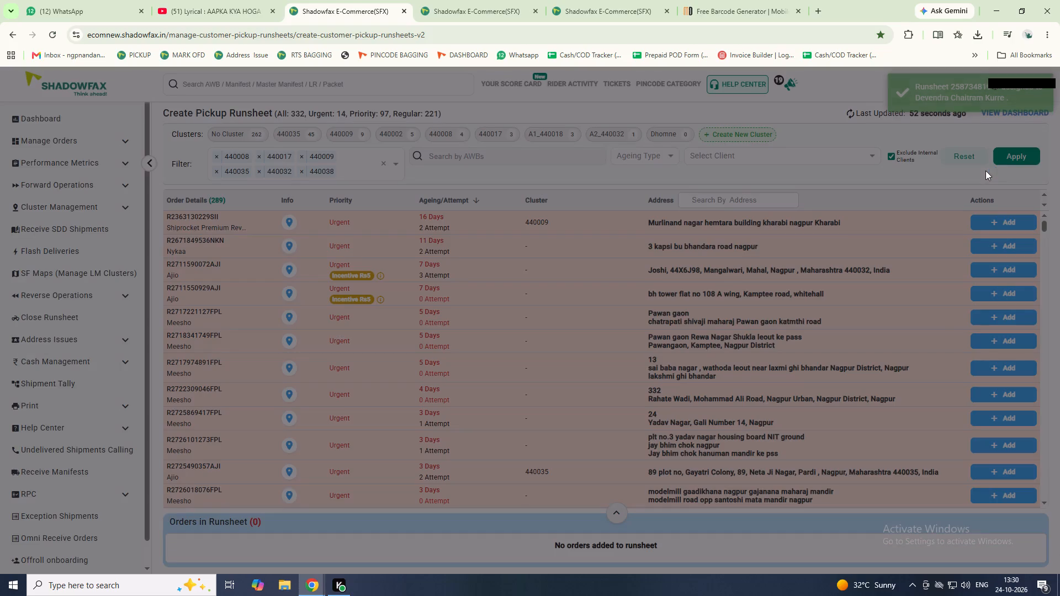
scroll(764, 333, "down", 20)
scroll(764, 333, "down", 7)
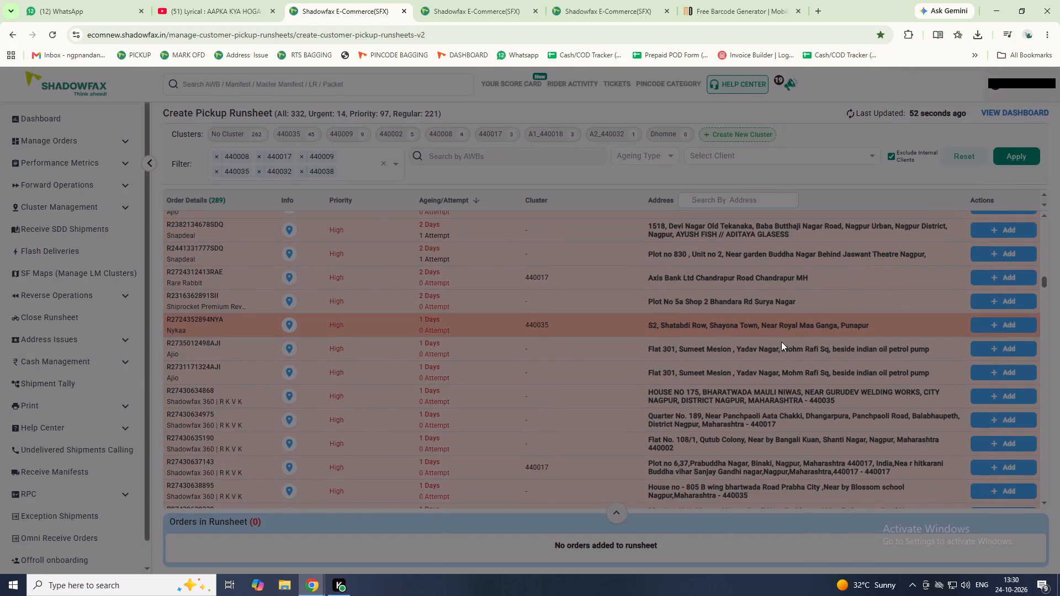
scroll(957, 348, "down", 16)
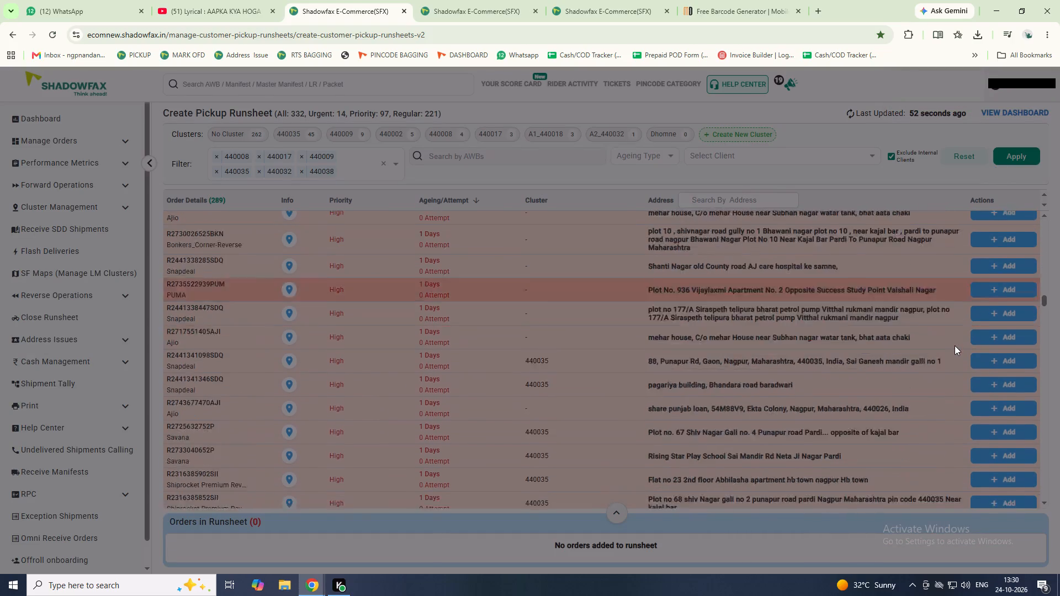
scroll(955, 346, "down", 15)
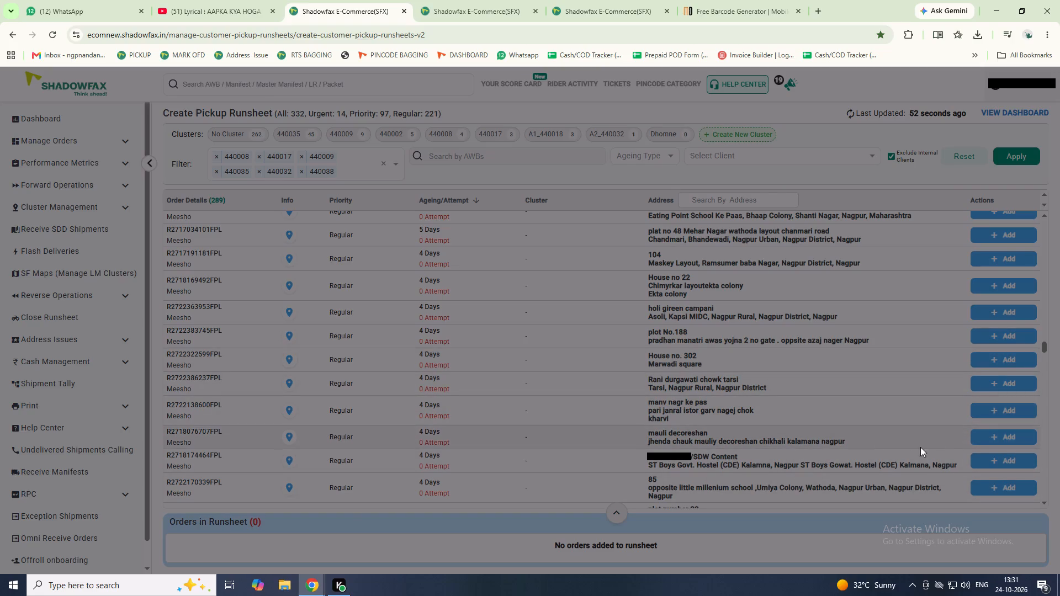
left_click(1002, 434)
left_click(1002, 434)
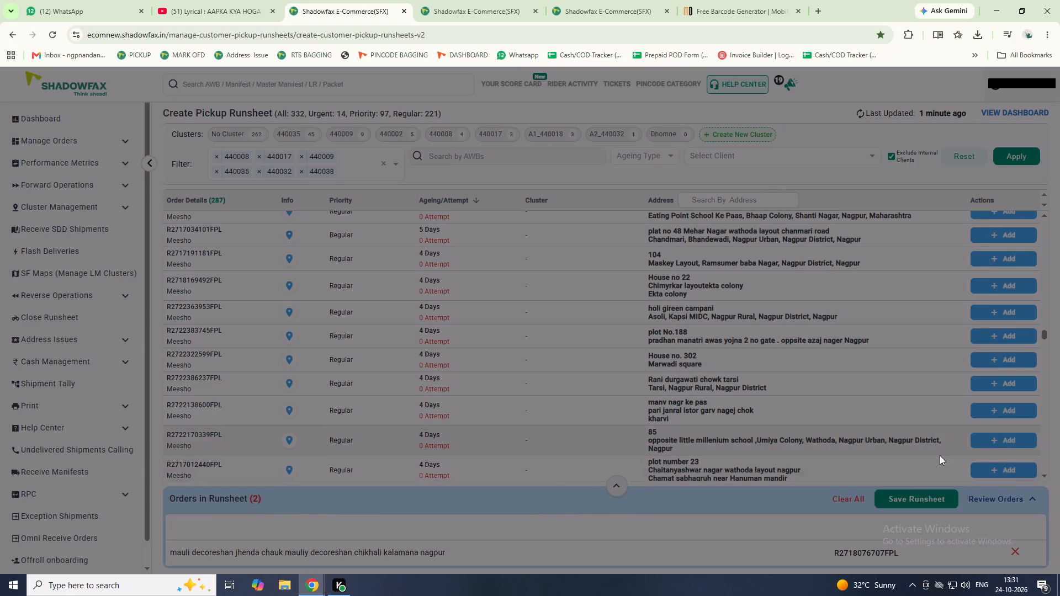
Review the remaining orders and addresses in the six pincodes for other pickups near Kalamna that fit this runsheet.
scroll(840, 377, "down", 9)
scroll(846, 393, "down", 17)
scroll(855, 397, "down", 14)
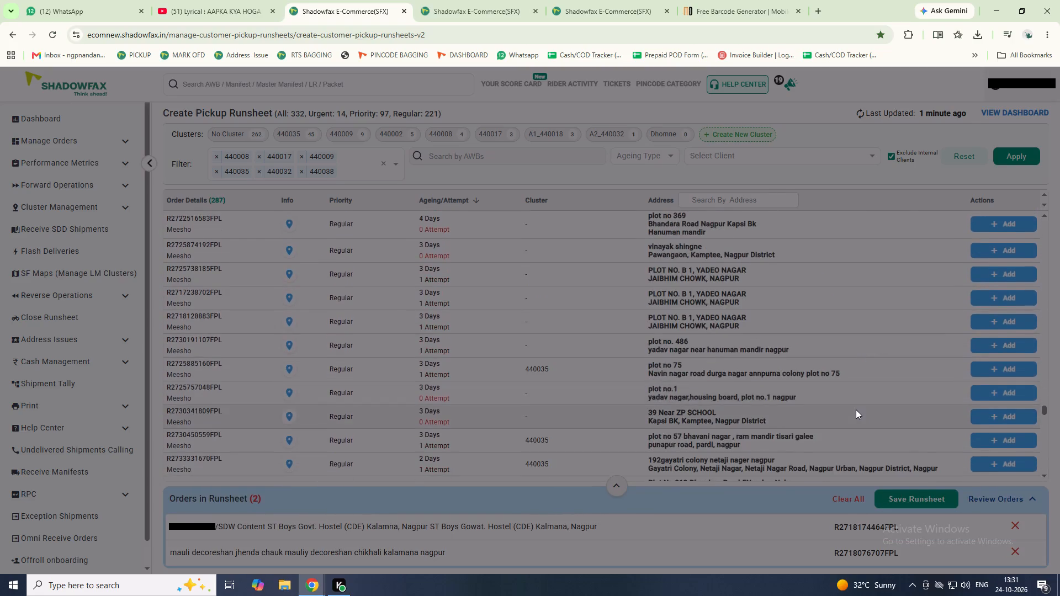
scroll(856, 410, "down", 17)
scroll(856, 410, "down", 18)
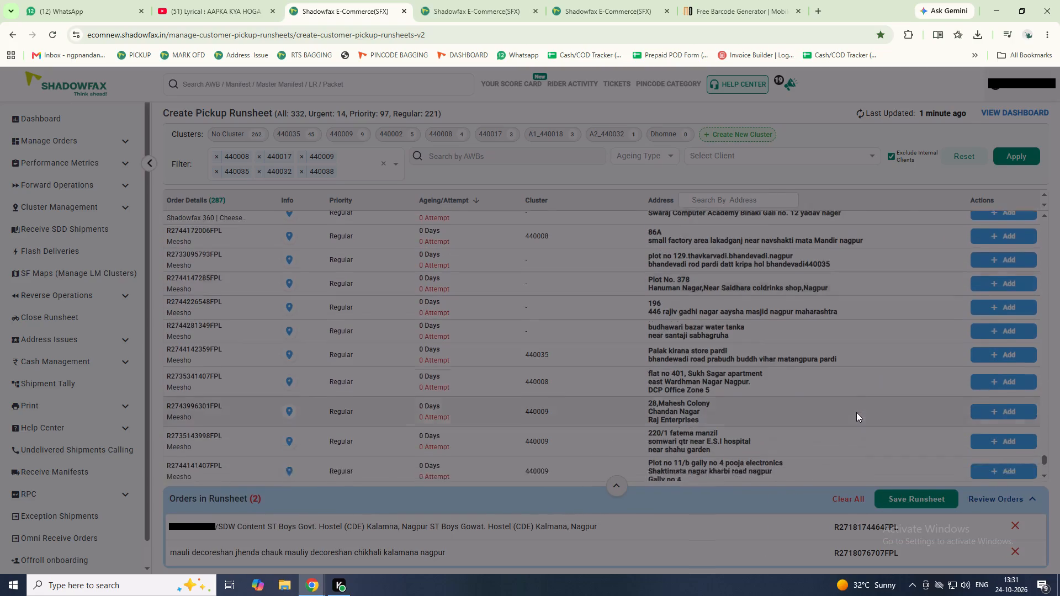
scroll(856, 411, "down", 8)
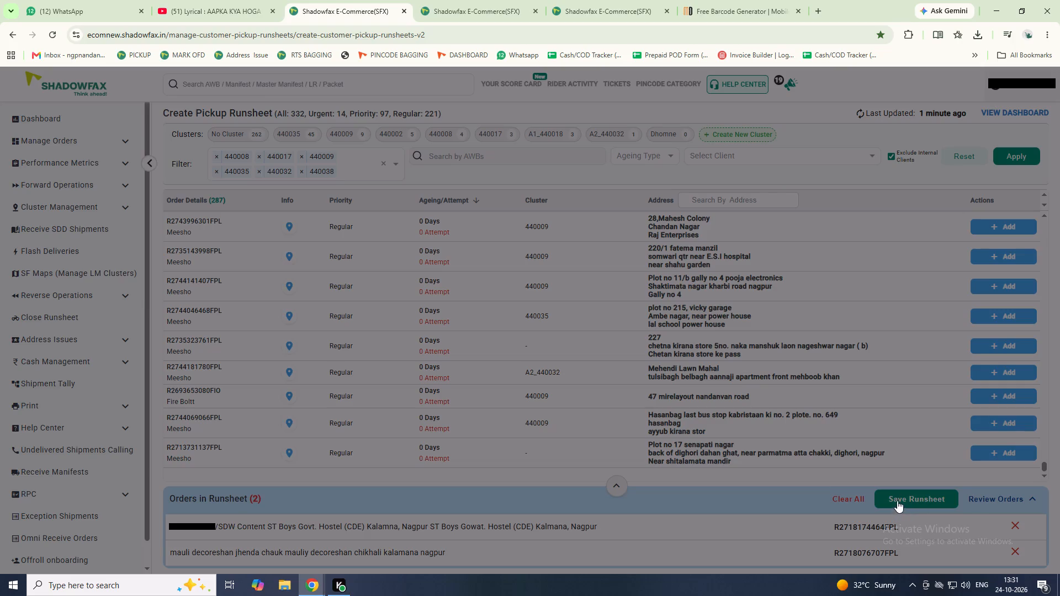
Save the runsheet with only the two Kalamna orders, leaving out all suggested urgent orders.
left_click(907, 499)
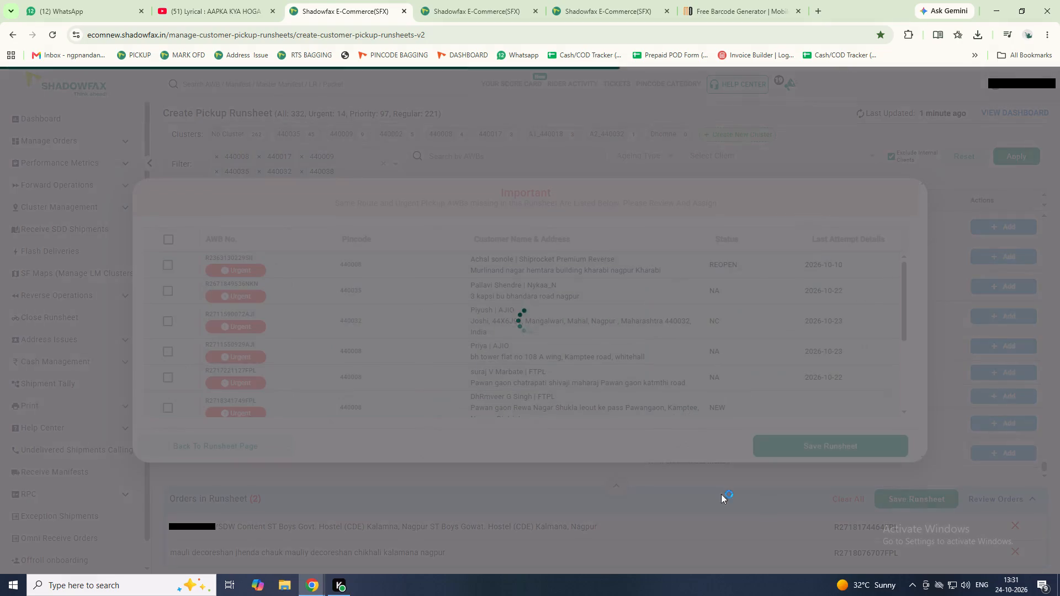
left_click(792, 452)
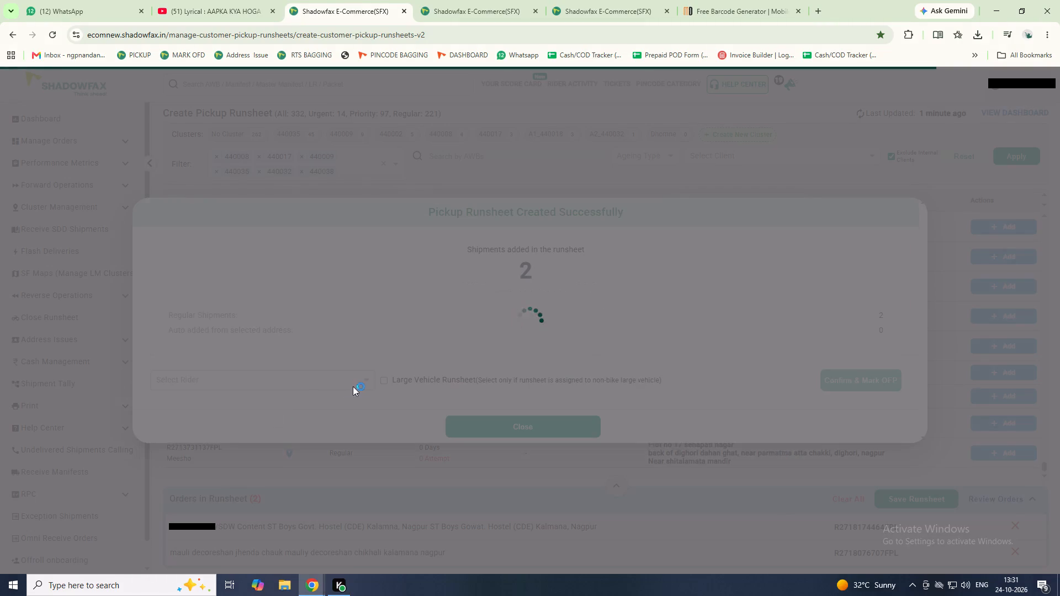
Assign the saved runsheet to rider Devendra, mark it OFP, and close the summary.
left_click(352, 385)
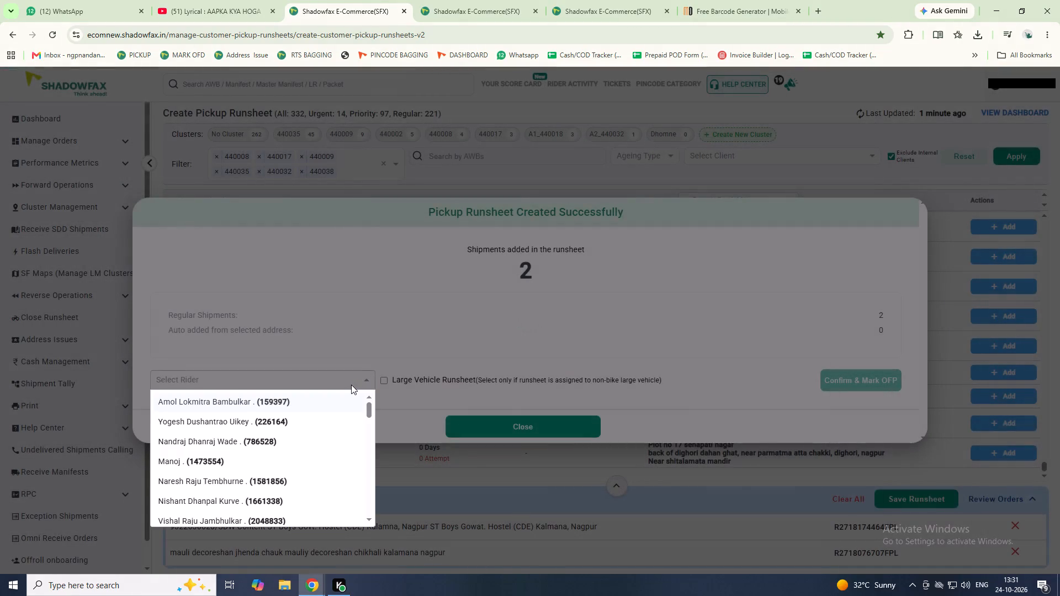
type("dev")
key("Return")
key("Tab")
key("Tab")
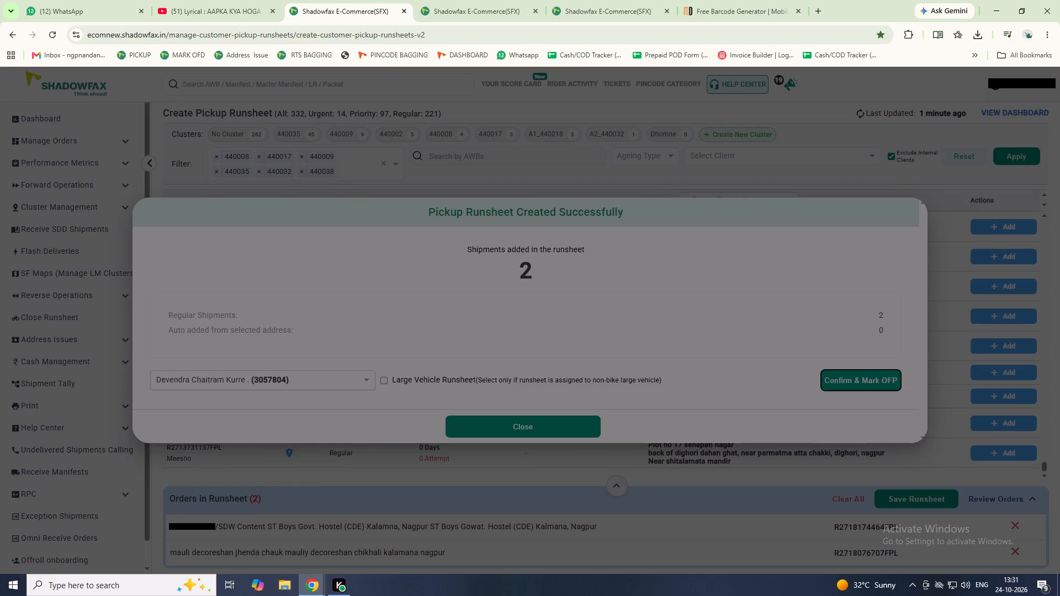
key("Return")
left_click(469, 421)
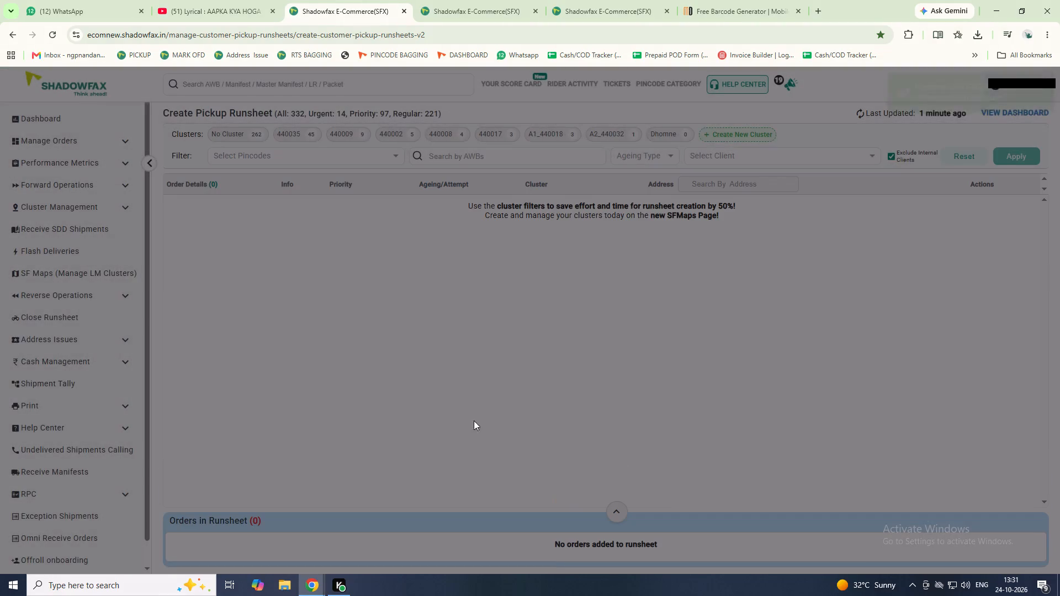
Filter the pending orders again to pincodes 440008, 440017, 440009, 440035, 440032 and 440038.
left_click(348, 156)
left_click(290, 172)
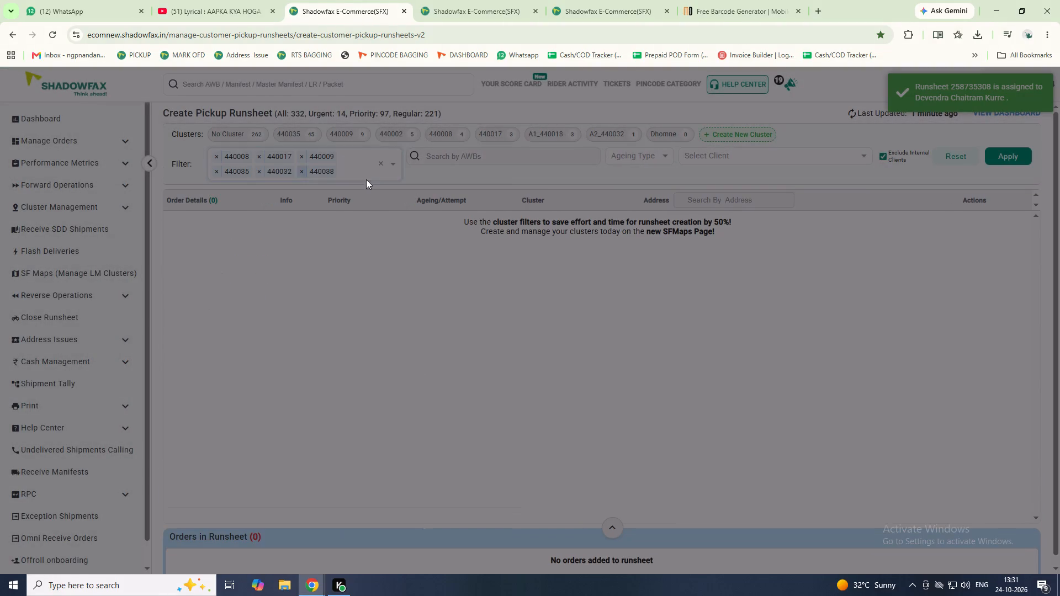
left_click(1003, 157)
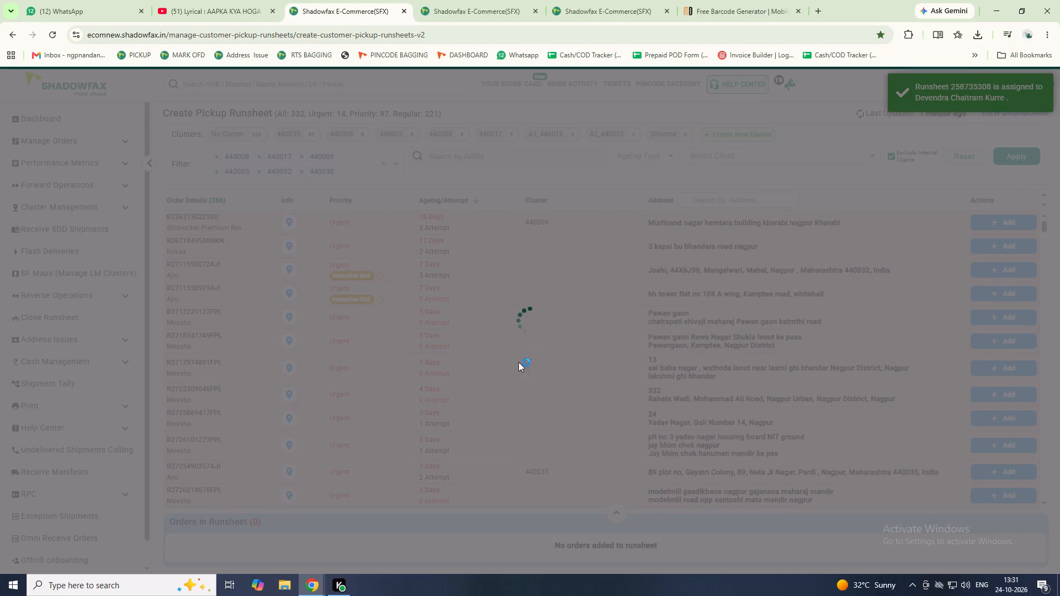
Examine the addresses of the filtered orders to find neighbouring pickups for another runsheet.
scroll(810, 344, "down", 15)
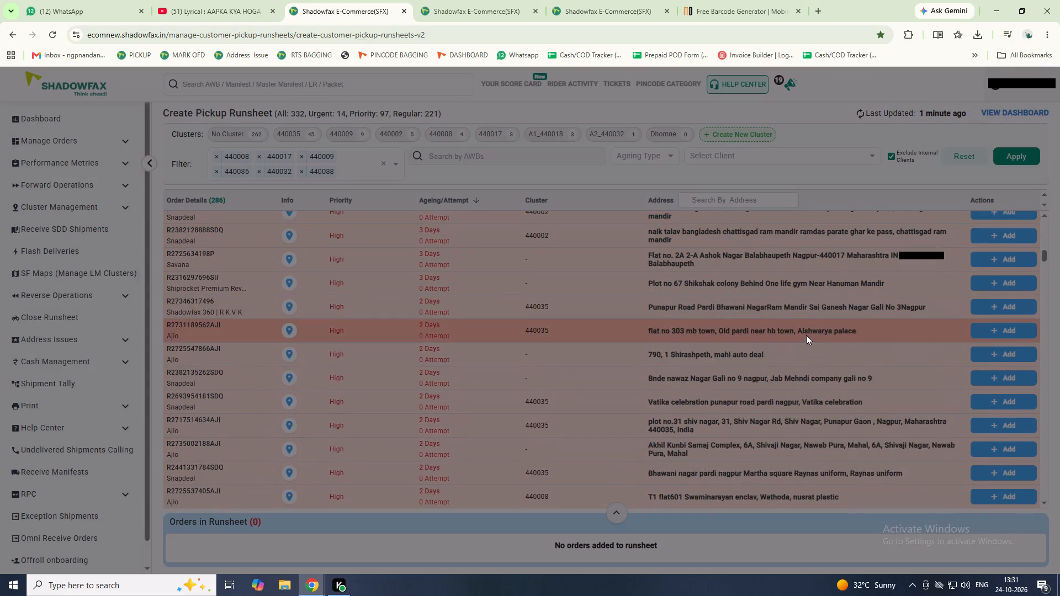
scroll(806, 335, "down", 6)
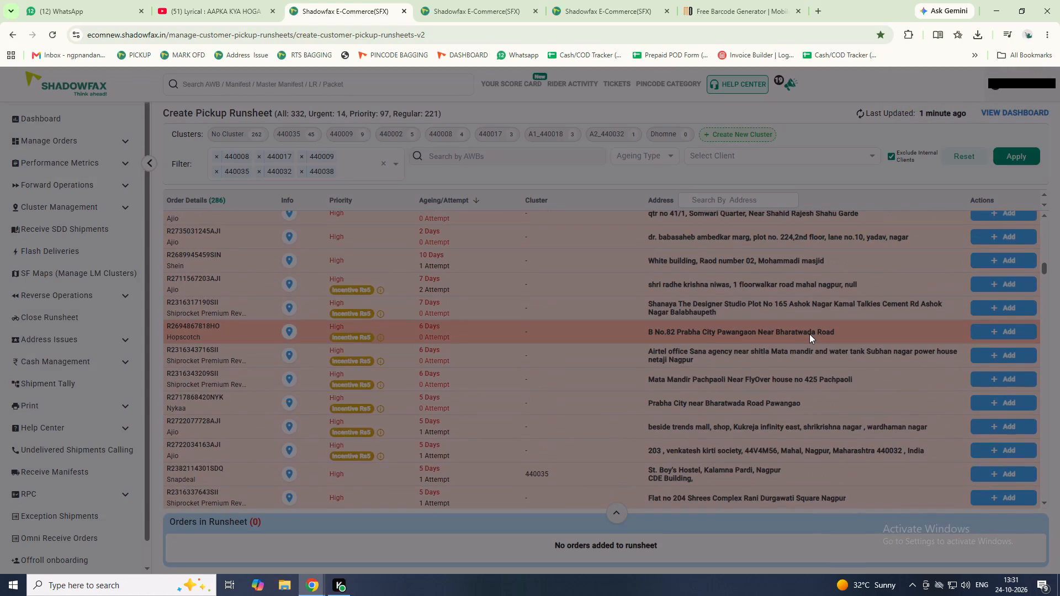
scroll(809, 334, "down", 5)
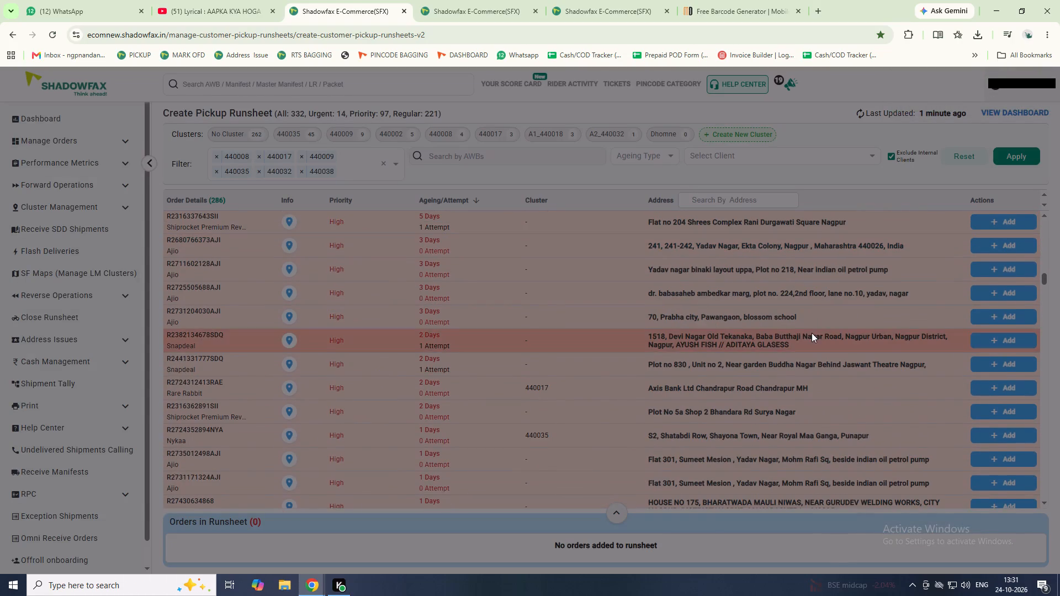
scroll(812, 333, "down", 19)
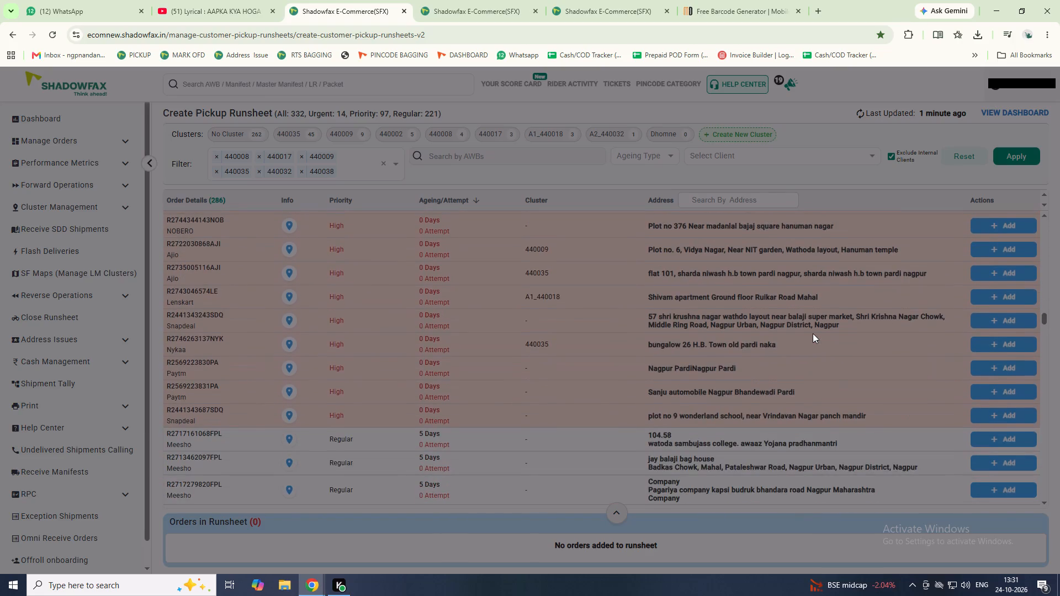
scroll(813, 333, "down", 2)
scroll(812, 334, "up", 2)
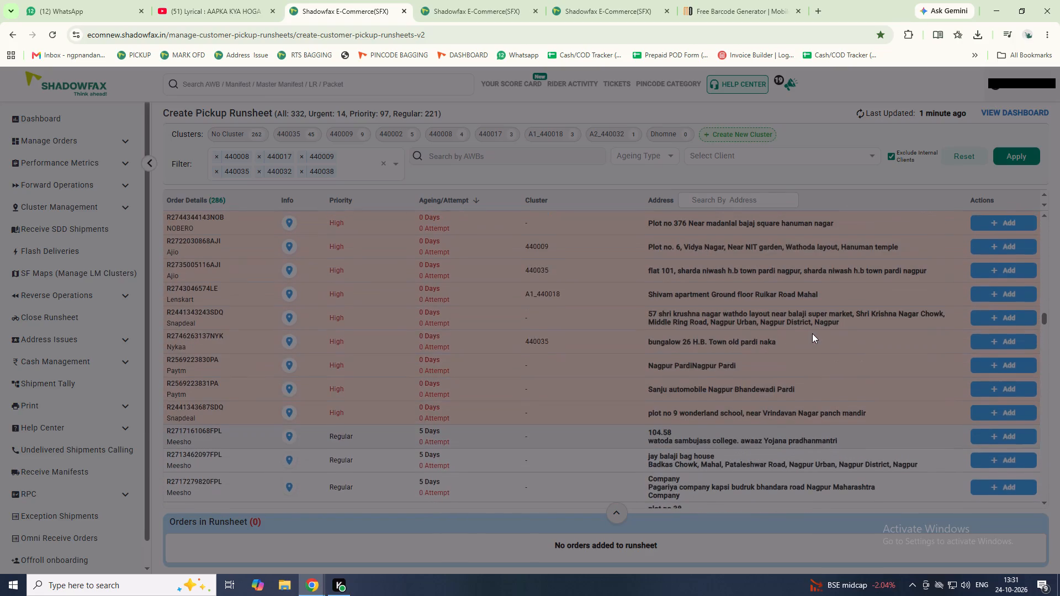
scroll(813, 332, "down", 7)
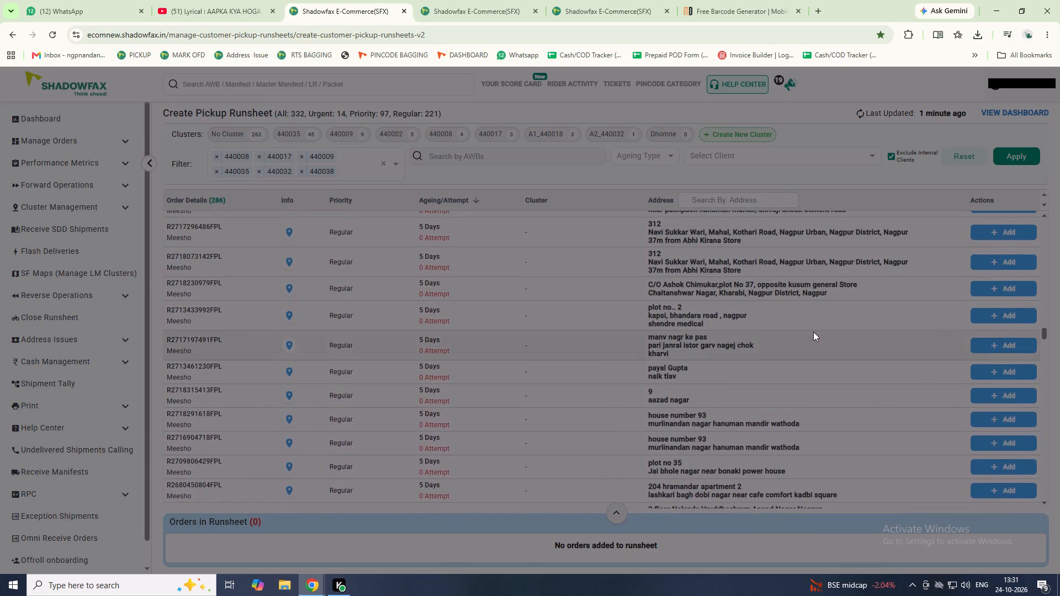
scroll(813, 332, "down", 9)
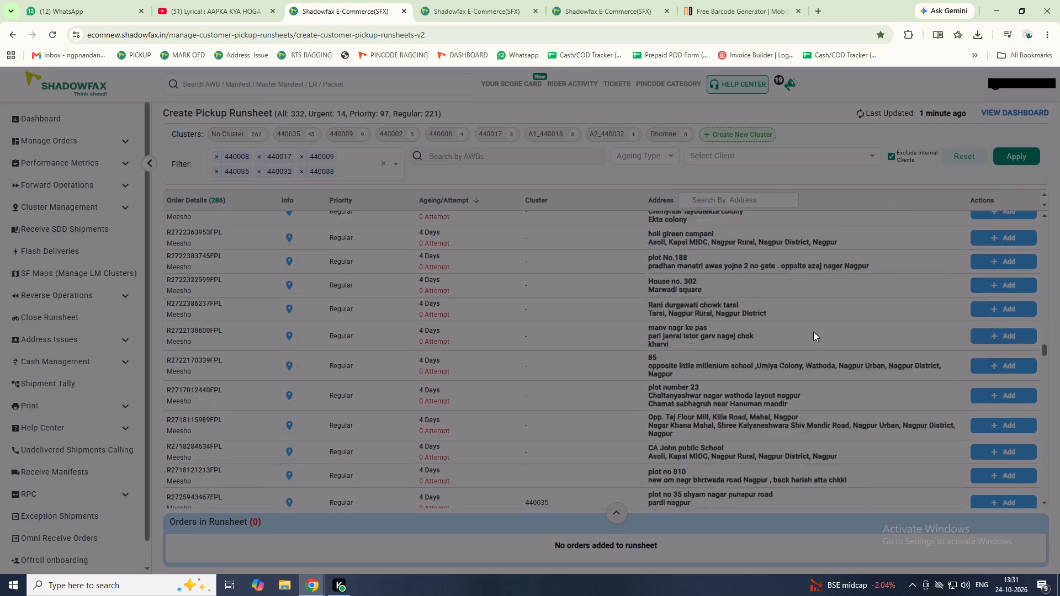
scroll(813, 332, "down", 6)
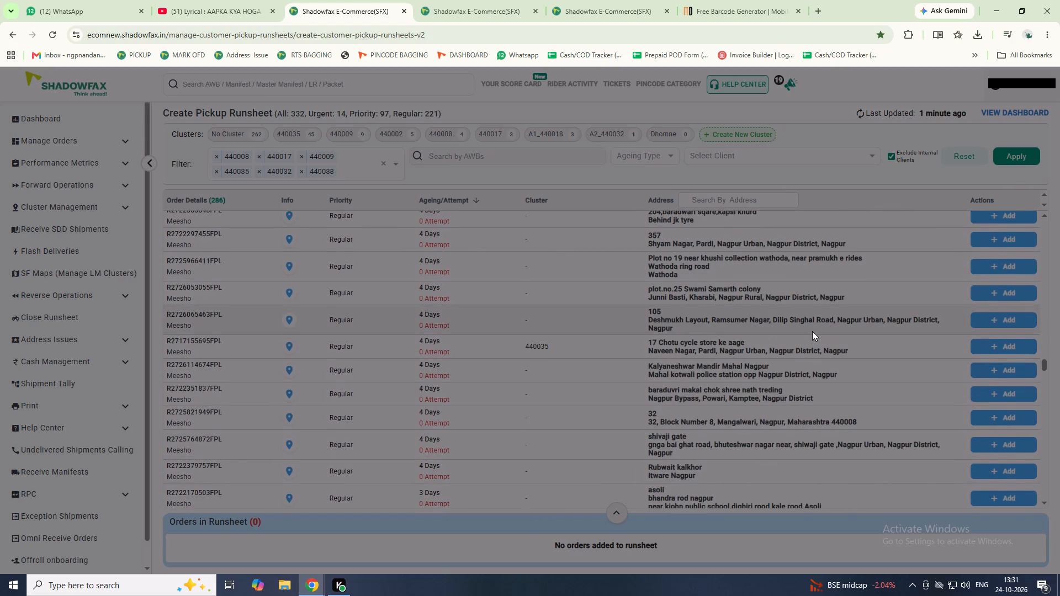
scroll(812, 331, "down", 12)
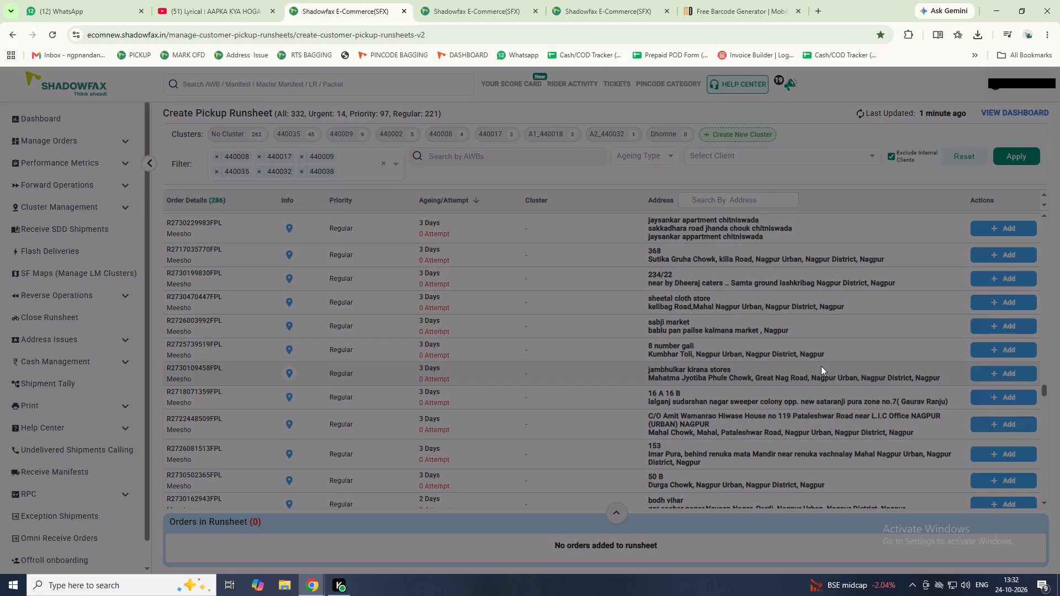
scroll(808, 384, "down", 3)
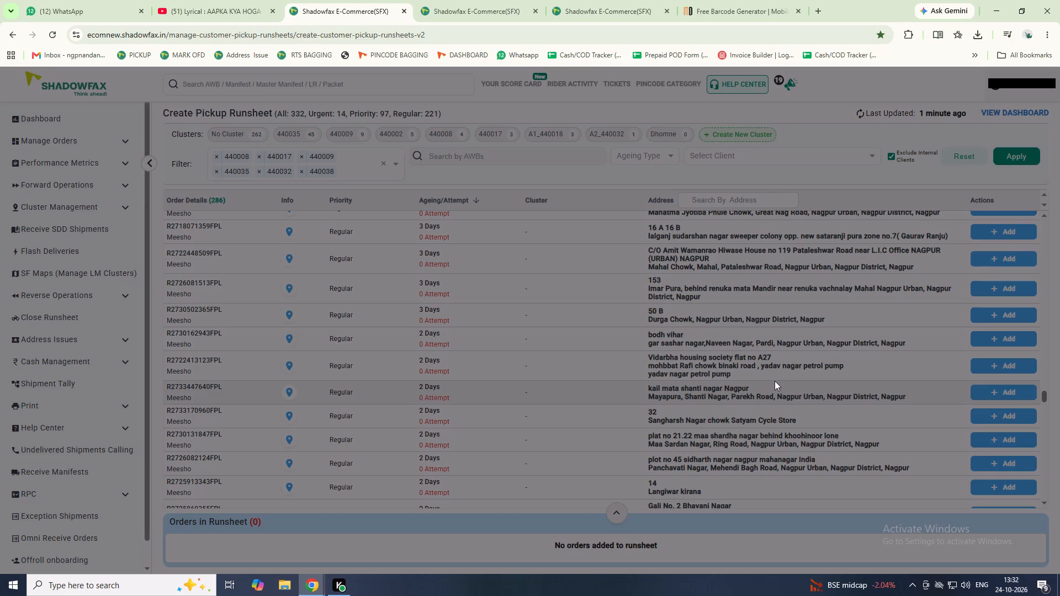
scroll(785, 342, "down", 15)
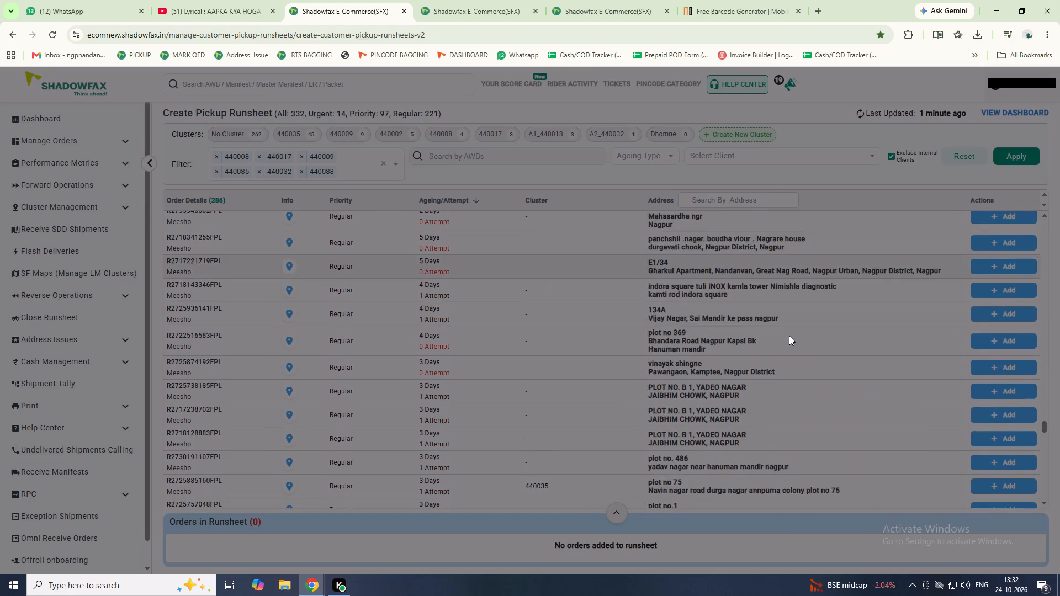
scroll(789, 335, "up", 2)
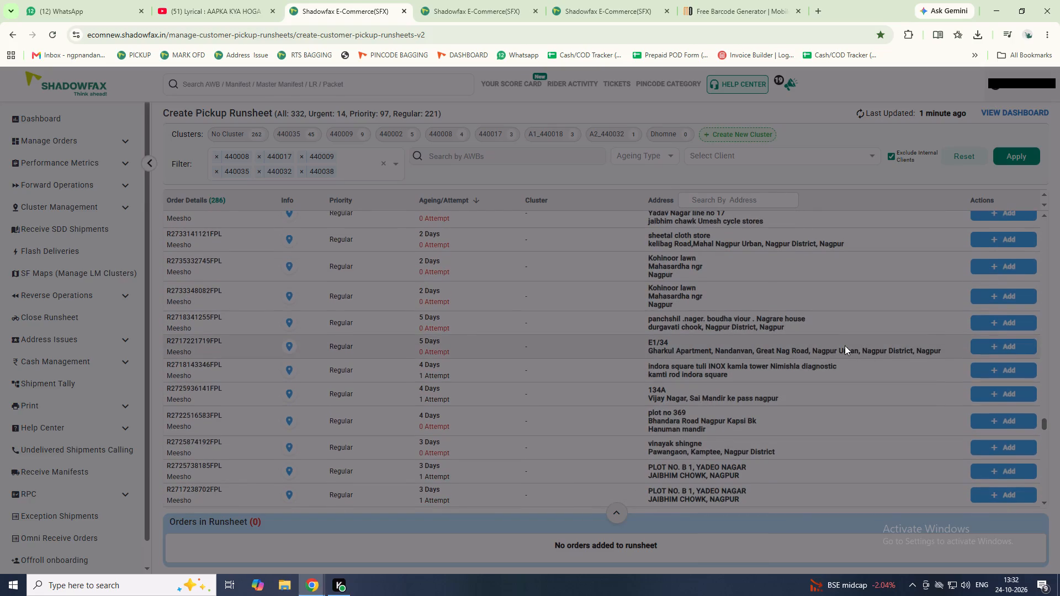
left_click(724, 193)
type("vijay")
key("Return")
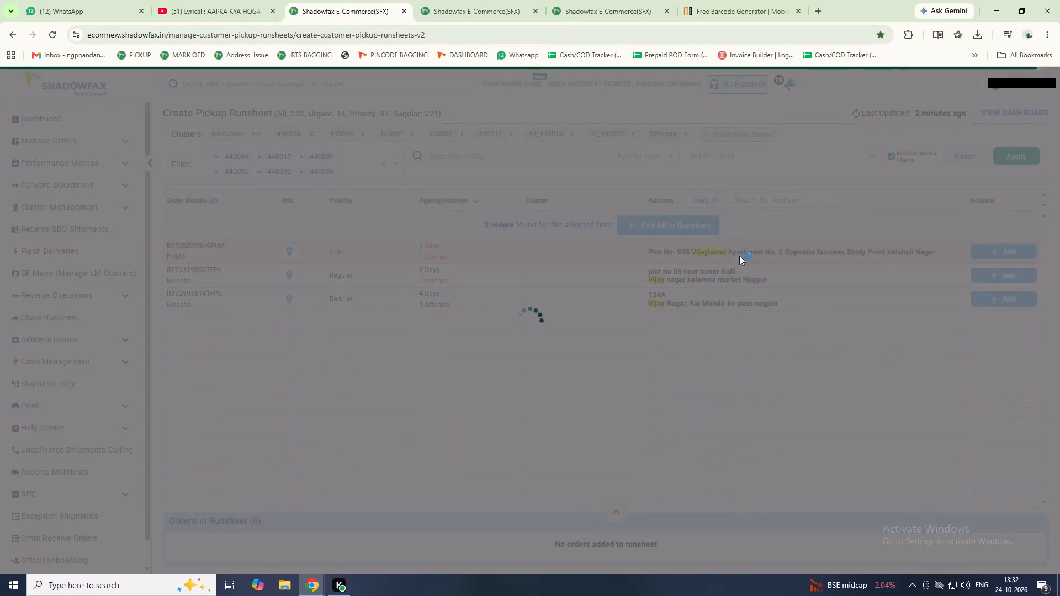
left_click(1003, 279)
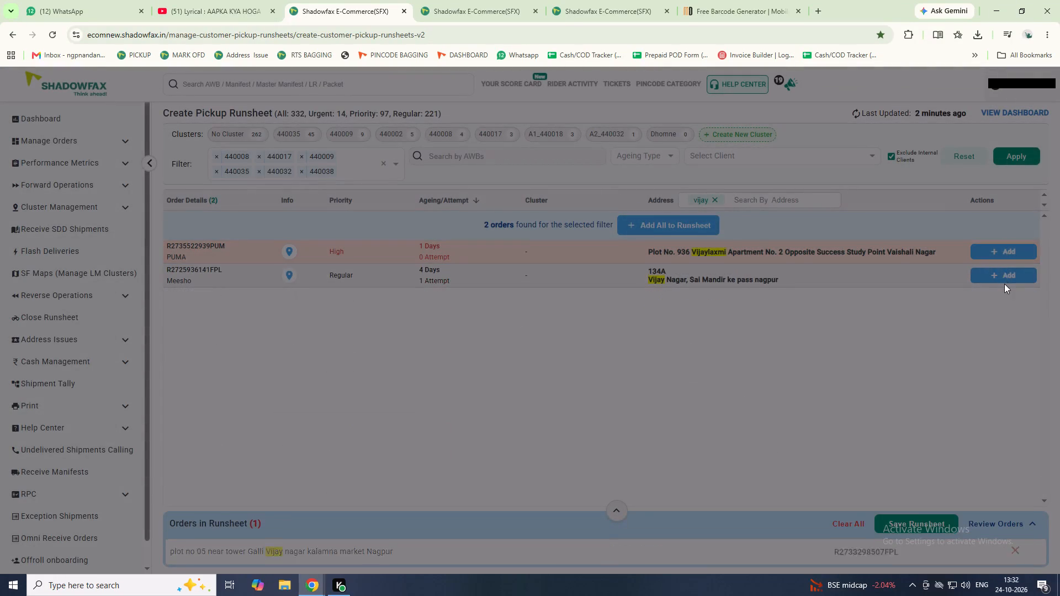
left_click(1005, 283)
left_click(718, 198)
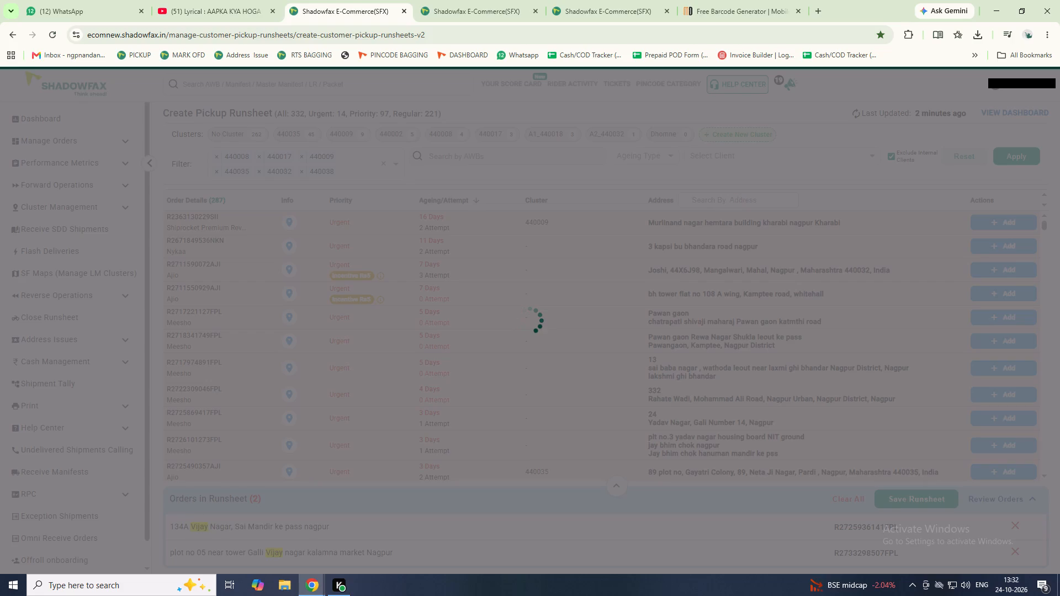
left_click(734, 191)
left_click(708, 195)
type("bharat")
key("Return")
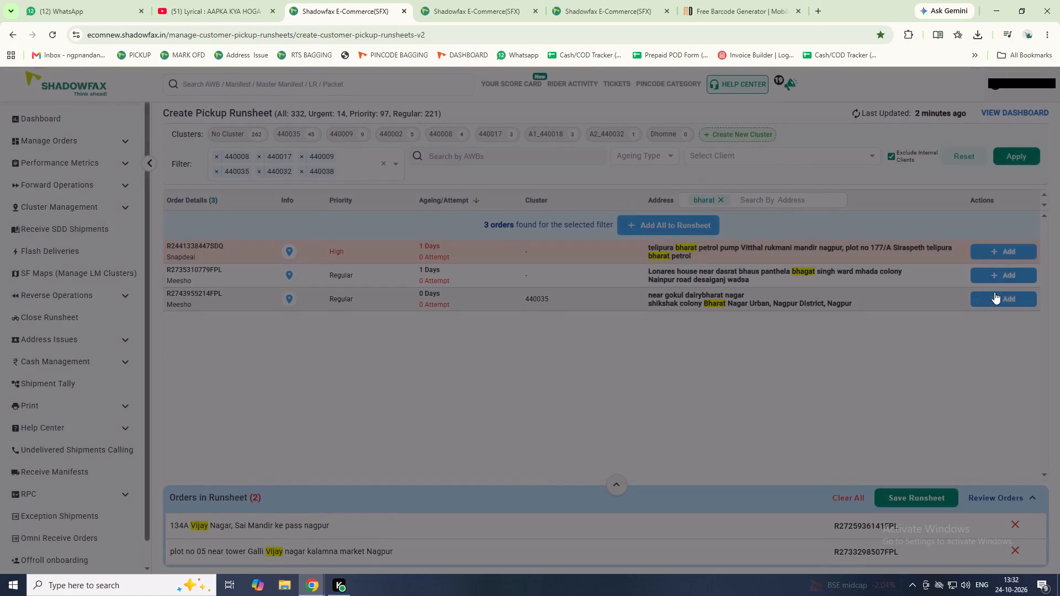
left_click(1015, 297)
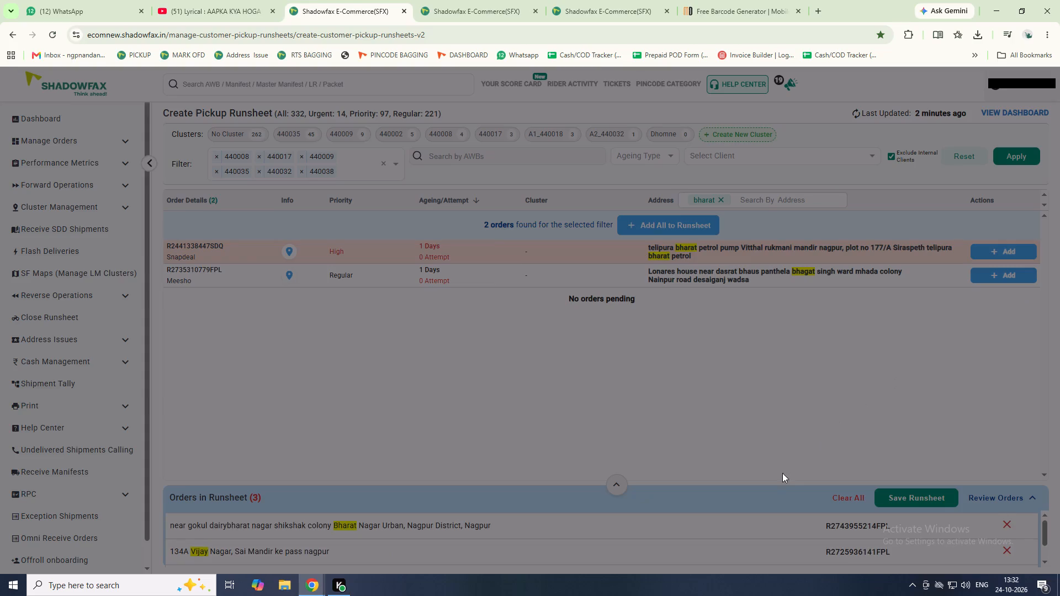
Save the runsheet with the Vijay Nagar and Bharat Nagar orders, without any suggested urgent orders.
left_click(898, 499)
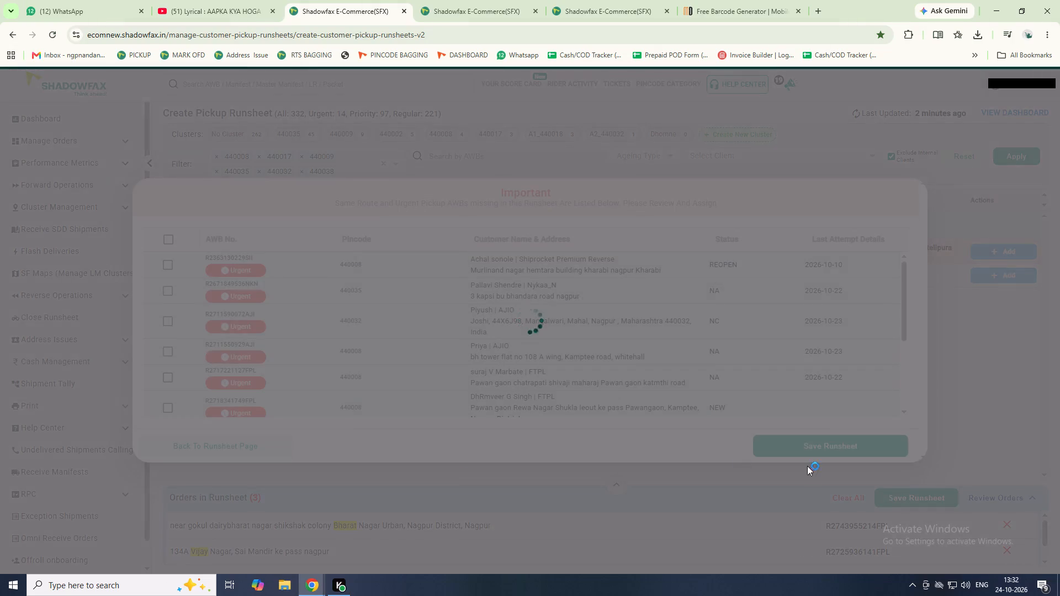
left_click(817, 446)
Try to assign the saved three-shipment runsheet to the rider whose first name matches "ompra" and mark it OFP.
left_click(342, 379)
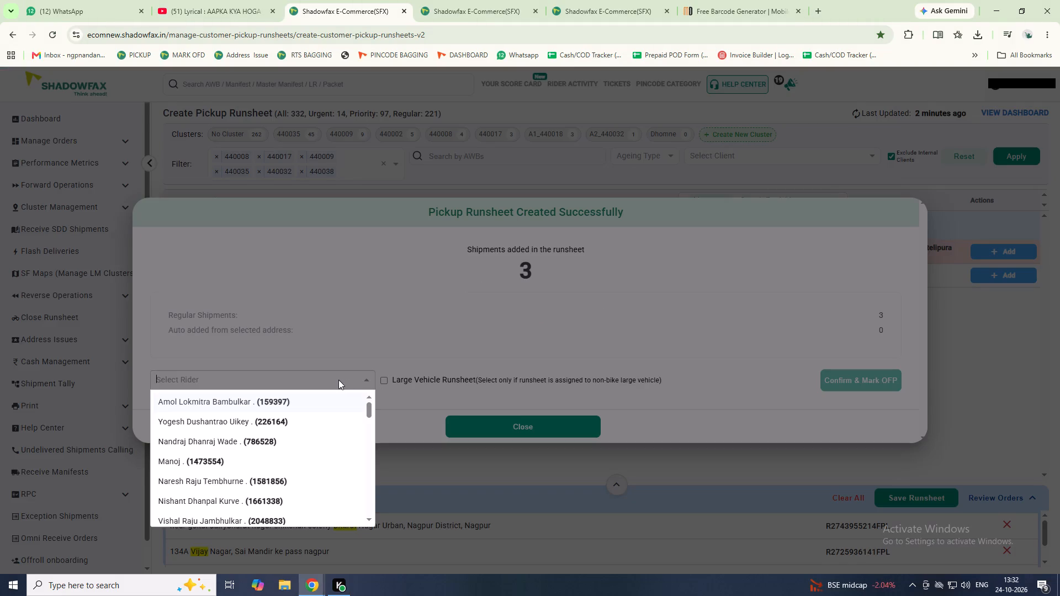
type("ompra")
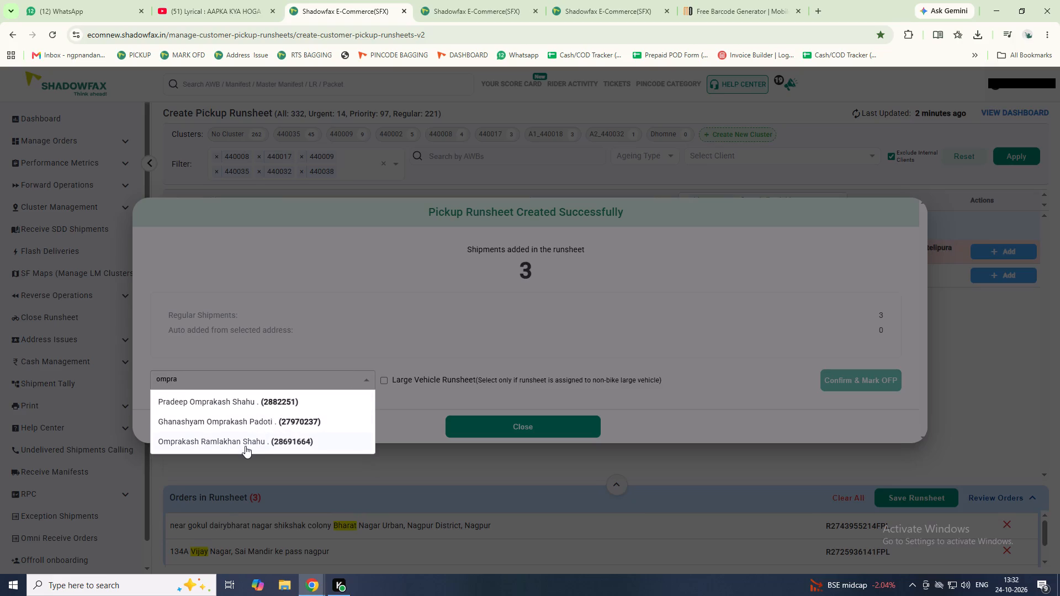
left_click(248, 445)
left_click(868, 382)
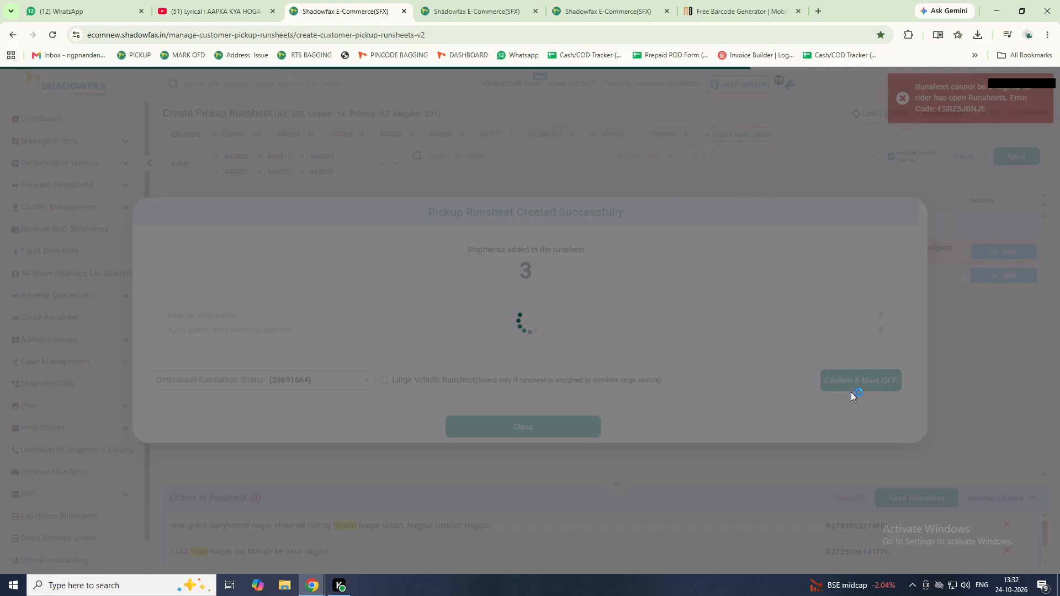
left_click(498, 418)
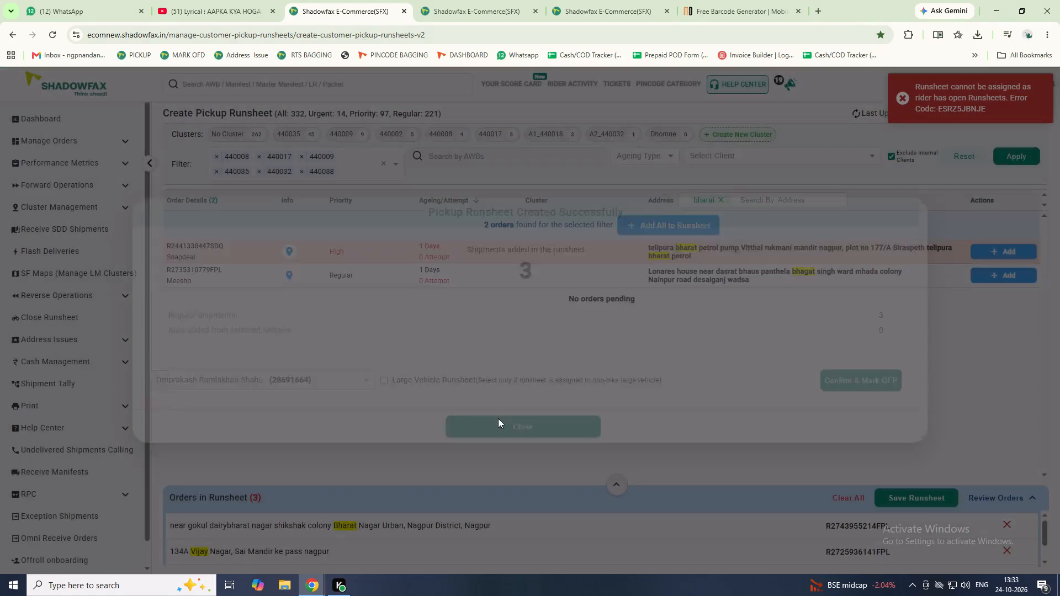
Start another new pickup runsheet from the pickup dashboard and filter its orders by all six available pincodes.
left_click(887, 150)
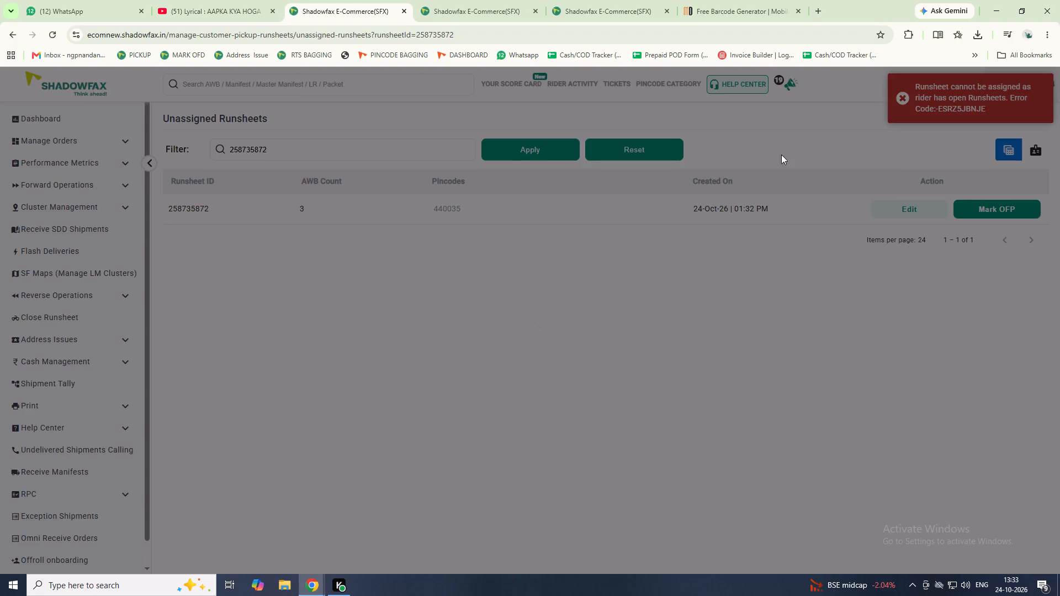
left_click(997, 118)
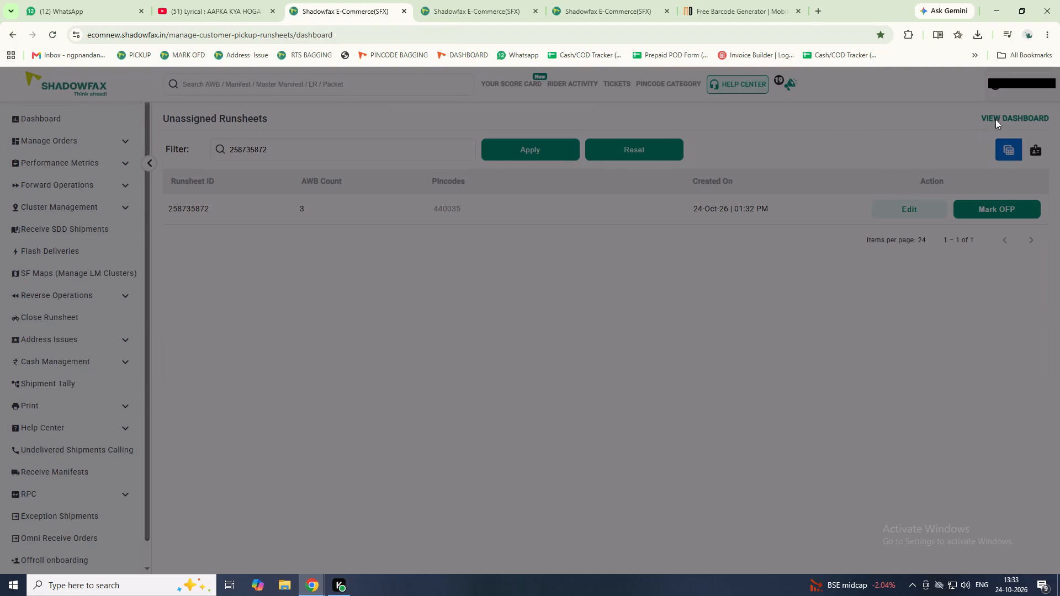
triple_click(929, 119)
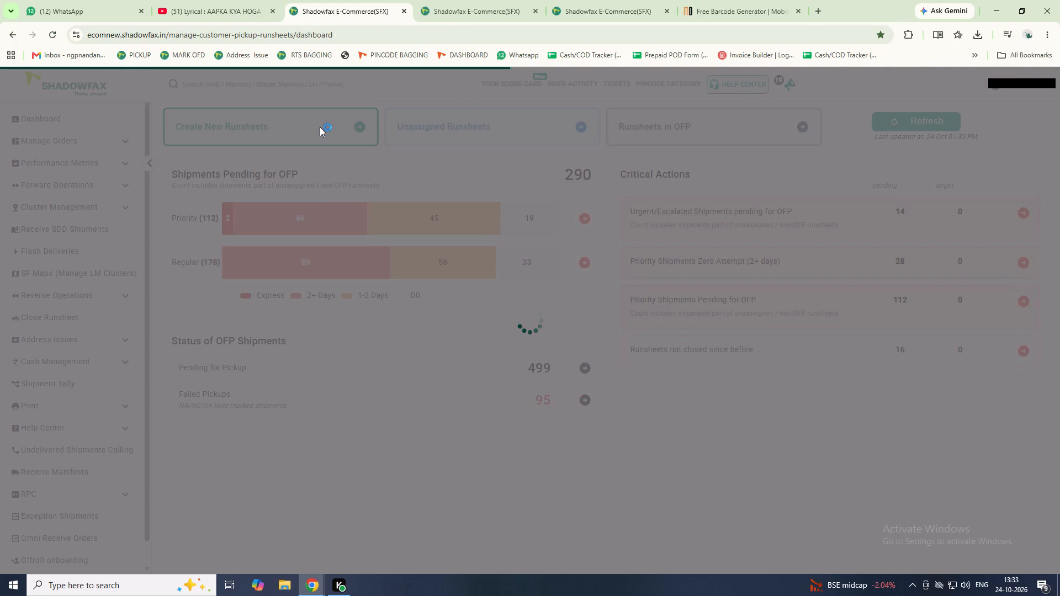
left_click(320, 127)
left_click(324, 129)
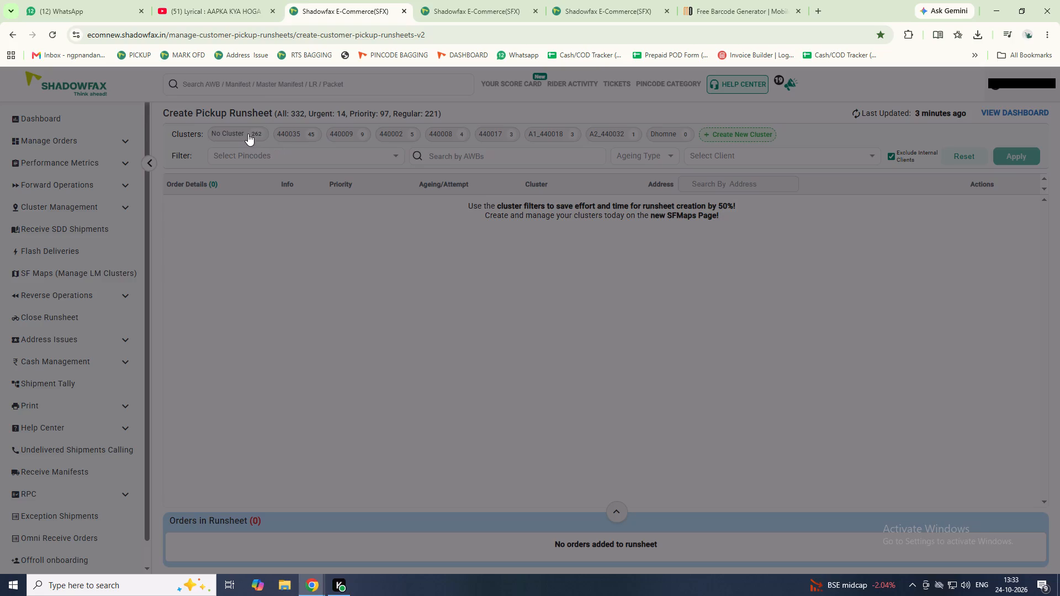
left_click(294, 155)
left_click(284, 174)
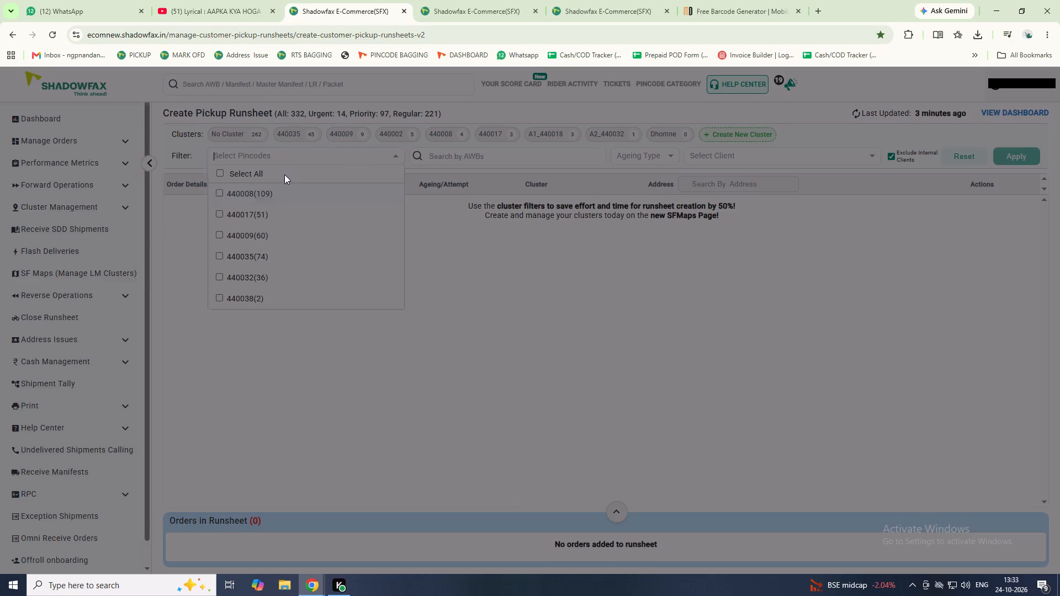
left_click(1005, 158)
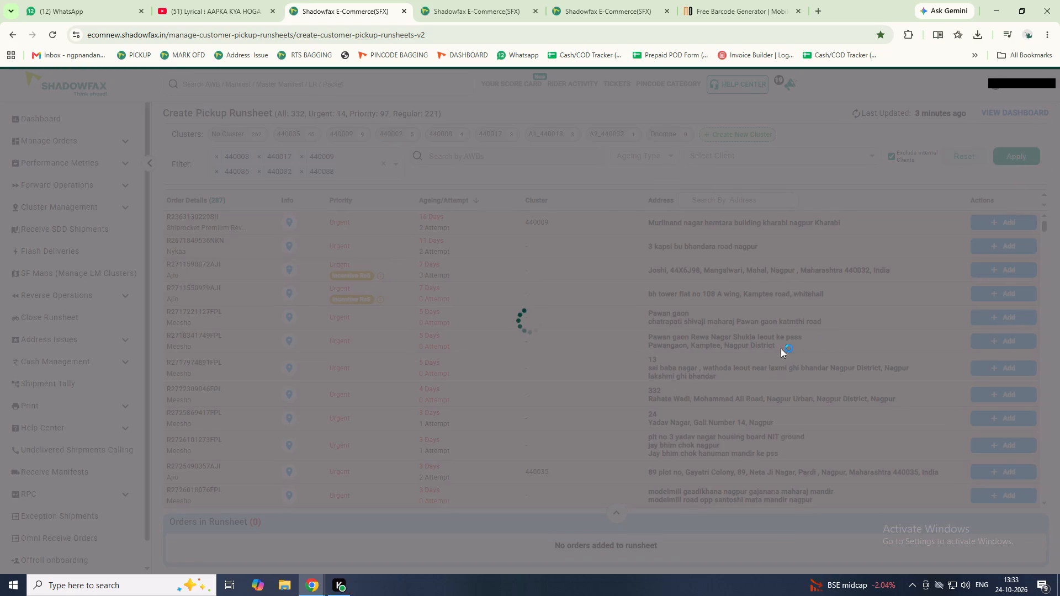
Examine the addresses of the filtered orders across all pincodes to find an area for the new runsheet.
scroll(788, 345, "down", 3)
scroll(861, 350, "down", 6)
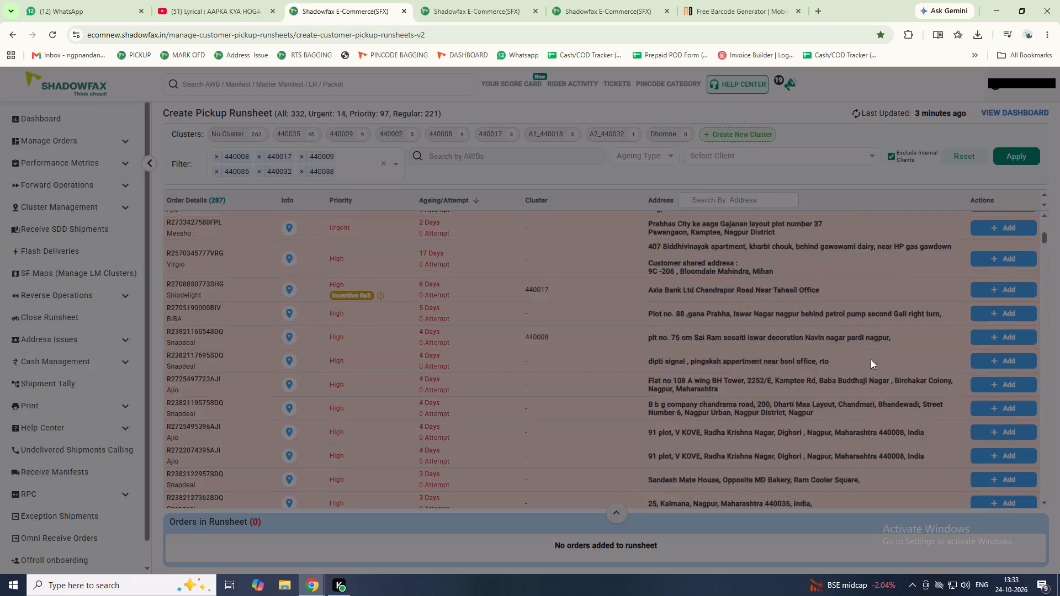
scroll(871, 359, "down", 10)
scroll(877, 345, "up", 4)
scroll(886, 340, "down", 3)
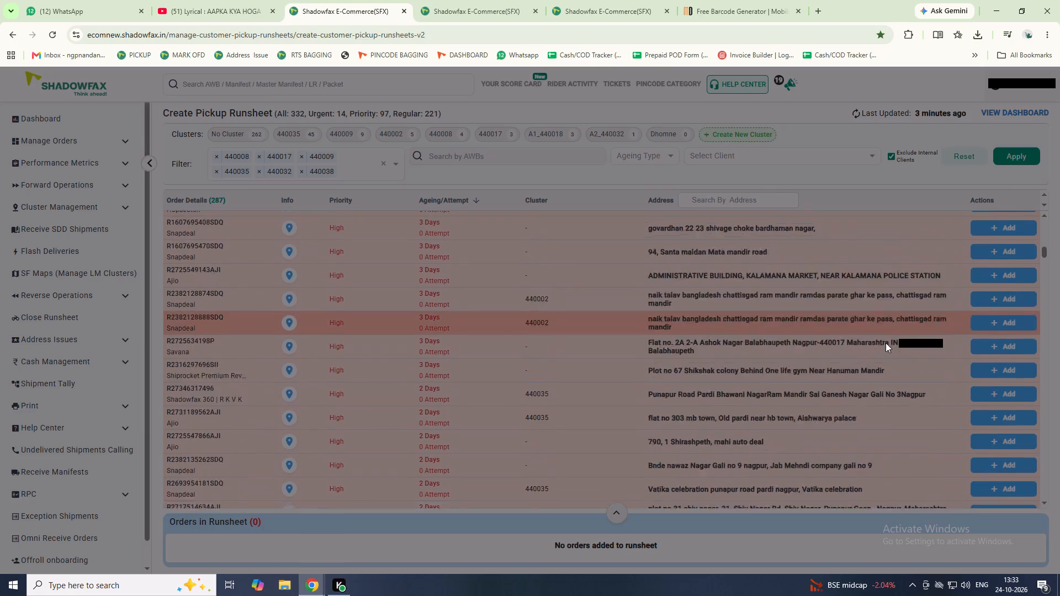
scroll(886, 343, "down", 15)
scroll(891, 341, "down", 20)
scroll(891, 341, "down", 2)
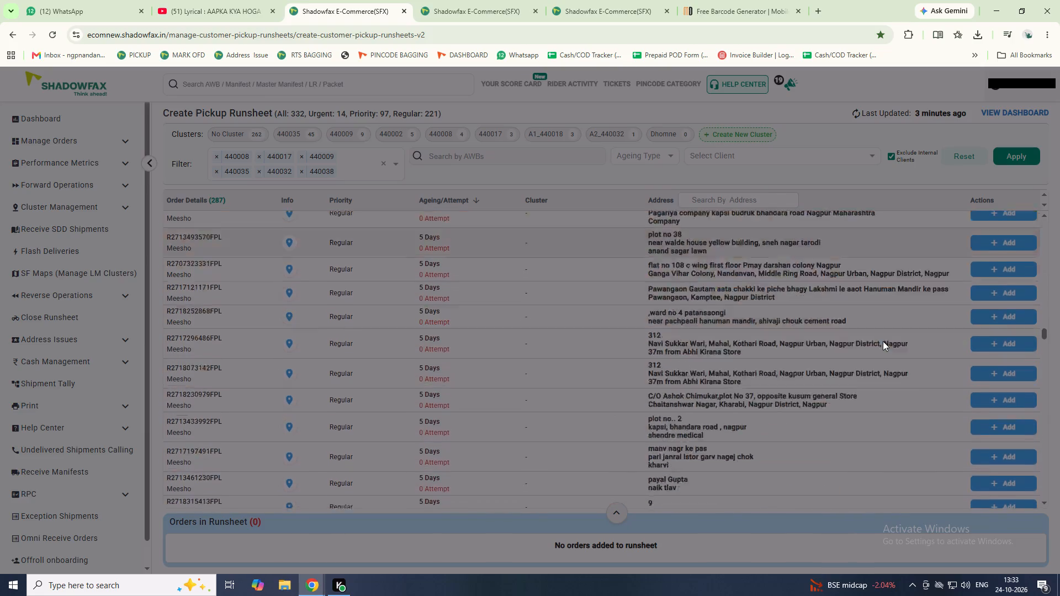
scroll(883, 341, "down", 20)
scroll(883, 341, "down", 16)
scroll(868, 322, "down", 16)
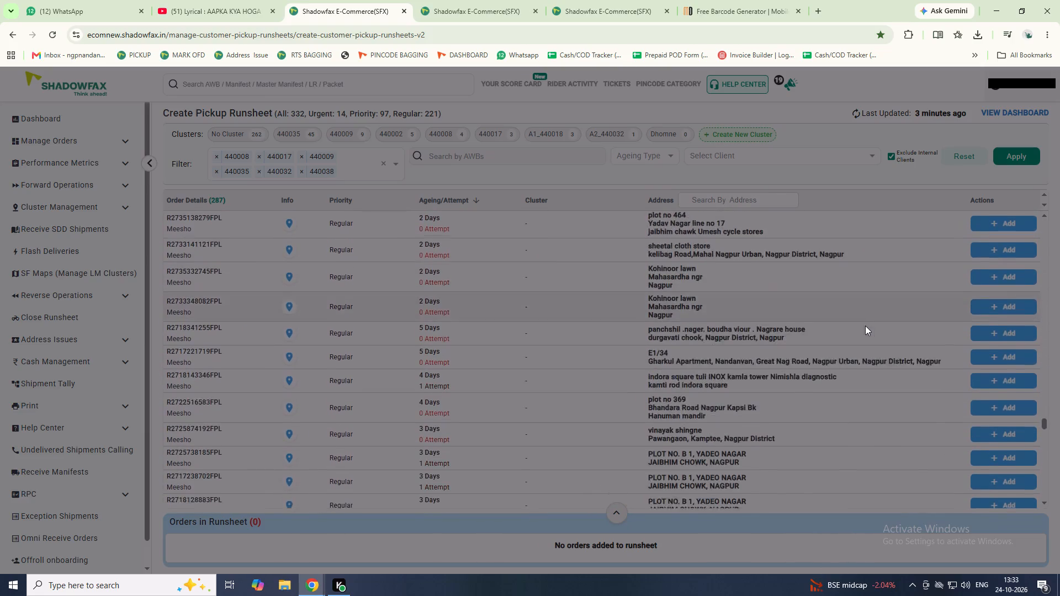
scroll(865, 326, "down", 17)
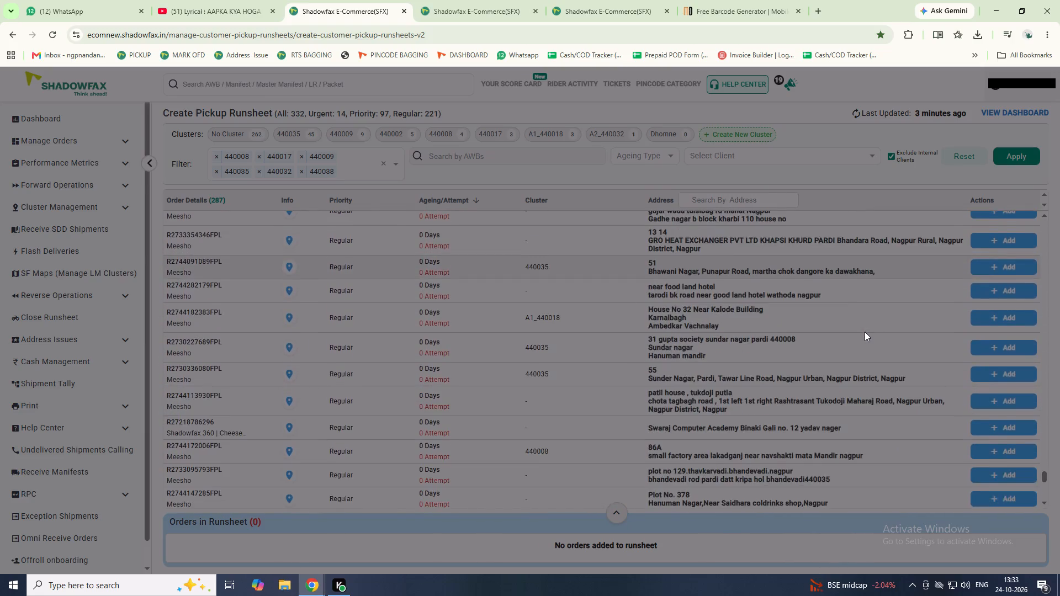
scroll(865, 332, "down", 15)
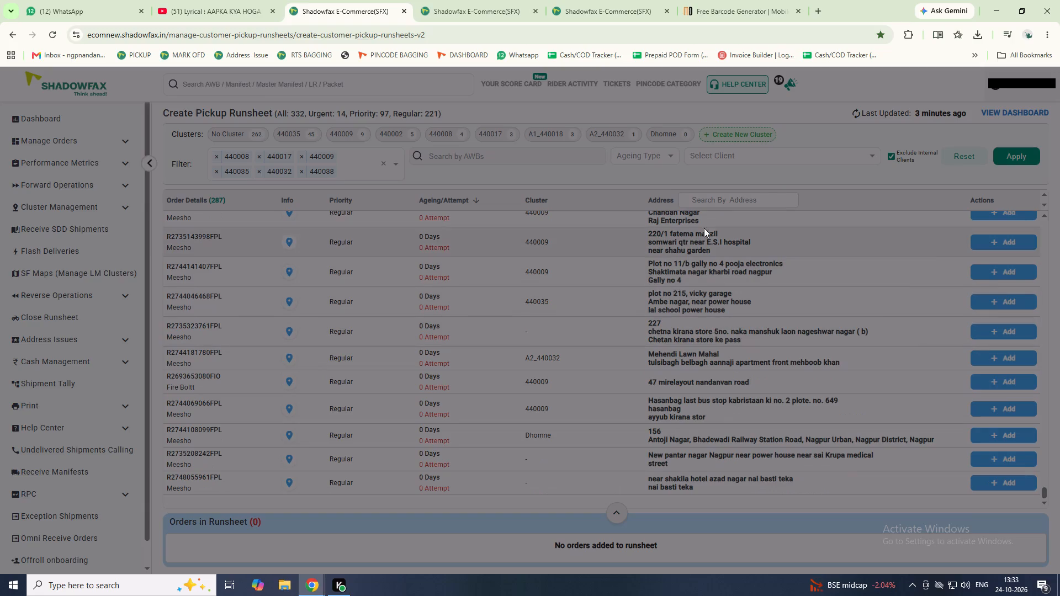
left_click(720, 203)
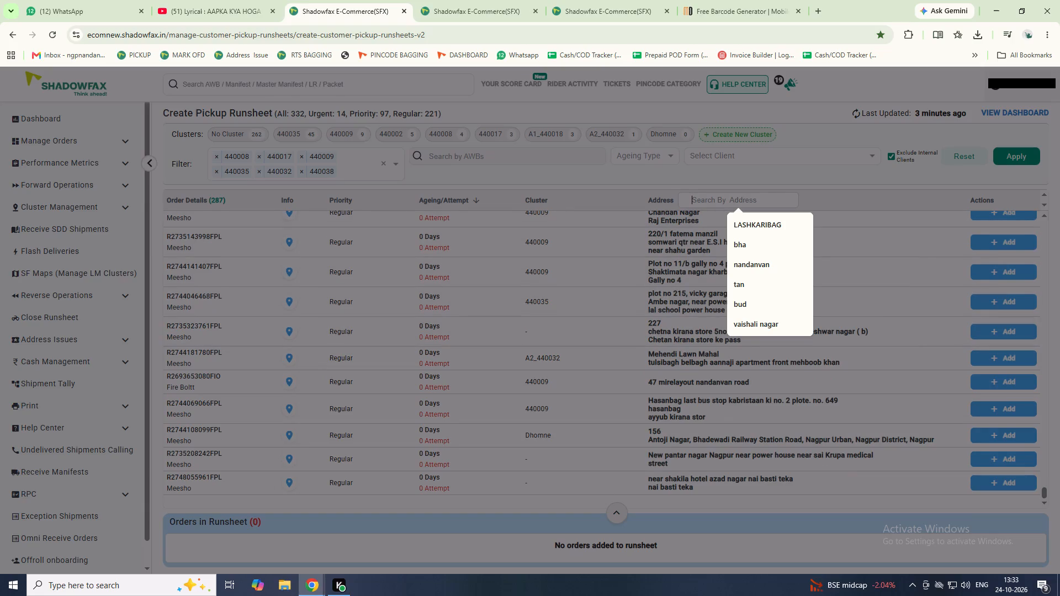
type("chandan")
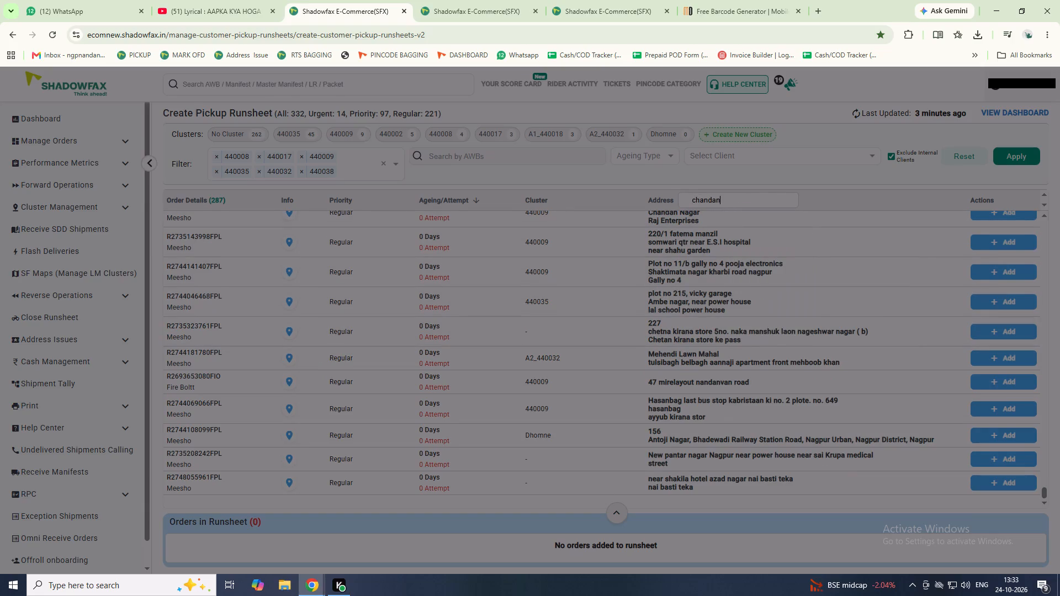
key("Return")
left_click(990, 251)
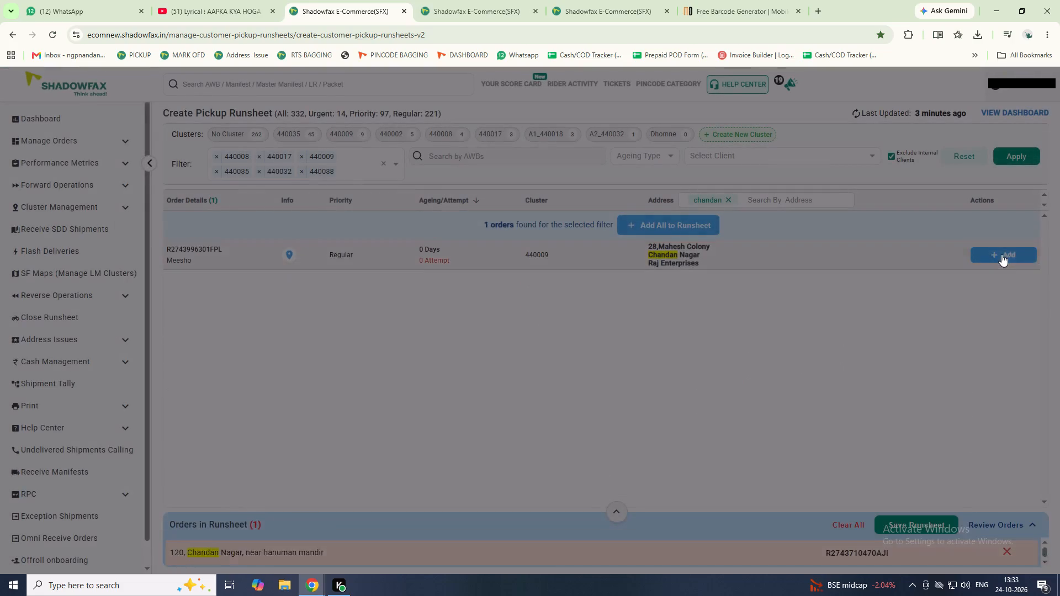
left_click(1003, 254)
left_click(727, 201)
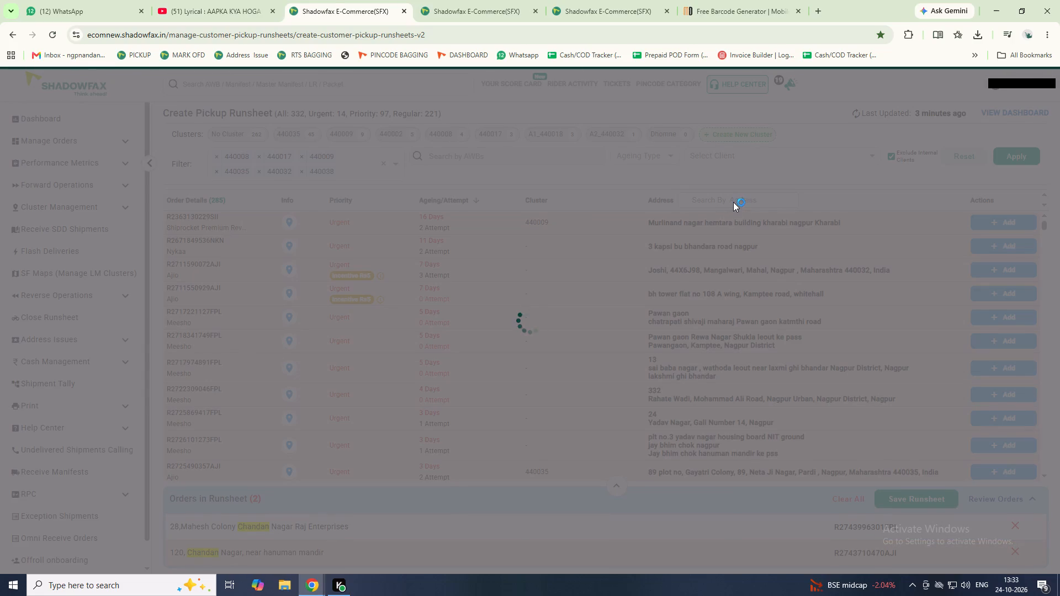
left_click(736, 198)
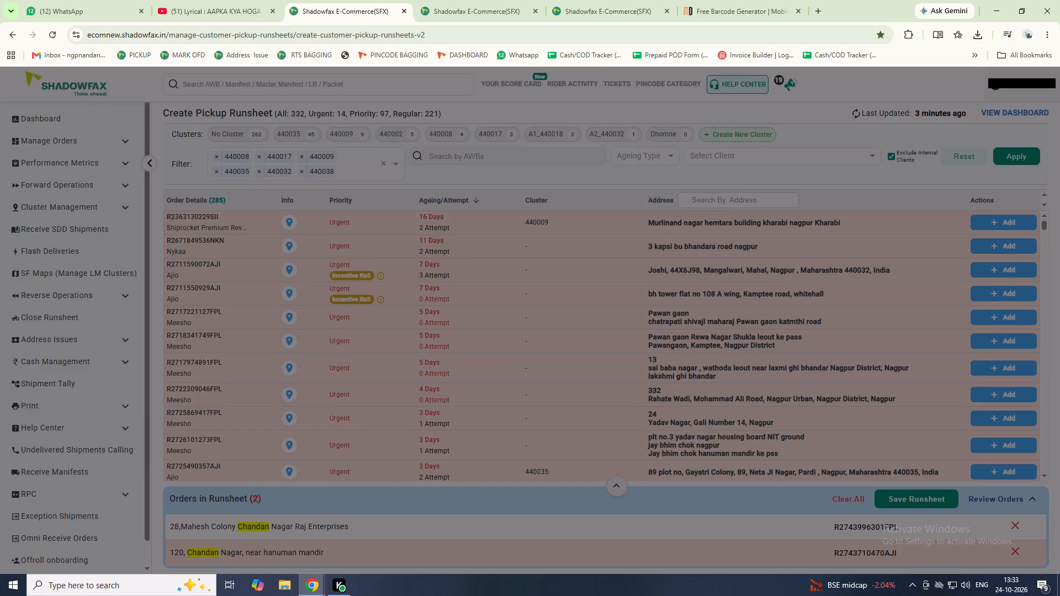
left_click(741, 202)
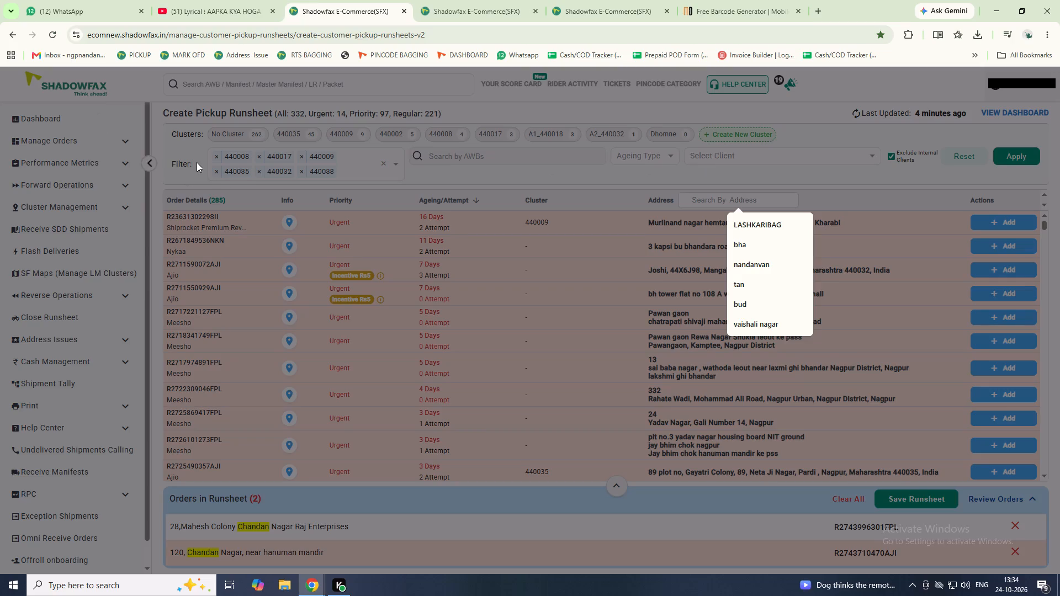
Open the main hub dashboard and refresh its Quick Access counts.
left_click(59, 114)
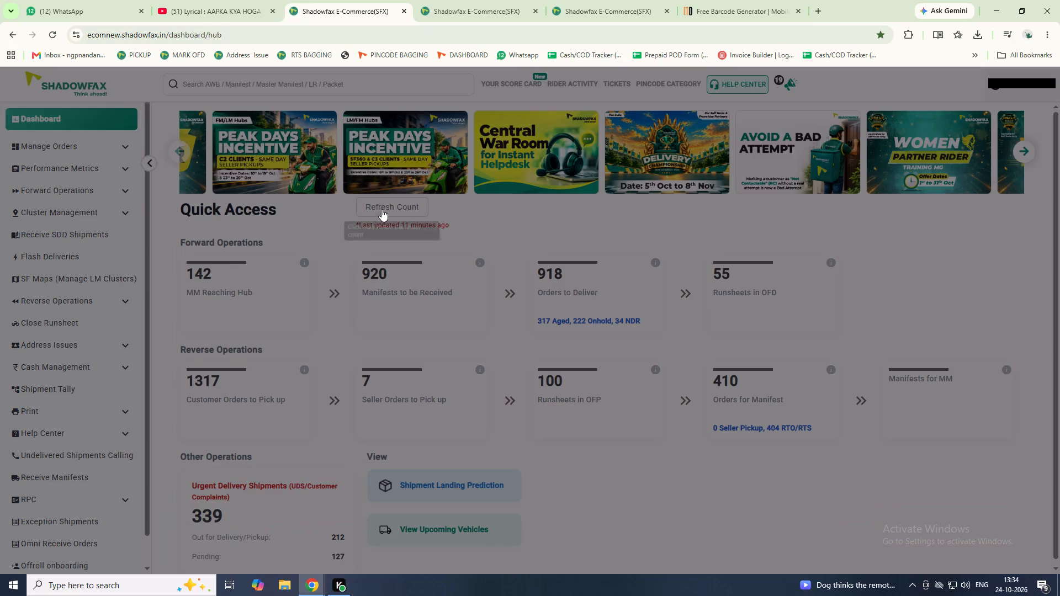
triple_click(382, 209)
Check the pending orders at the hub by pincode from the forward runsheet creation page, and return to Manage Runsheets.
left_click(566, 283)
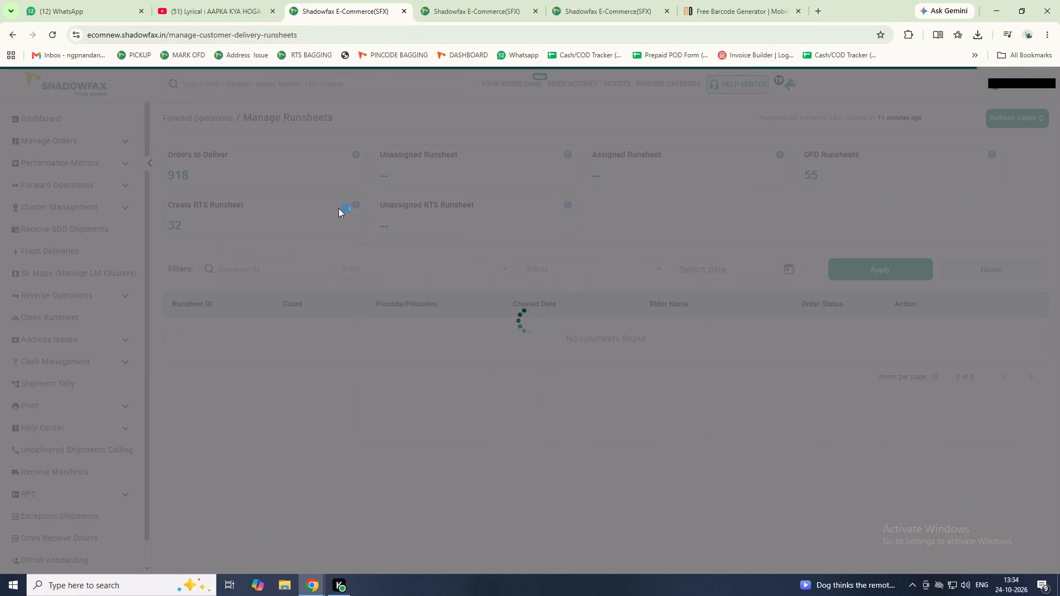
left_click(298, 159)
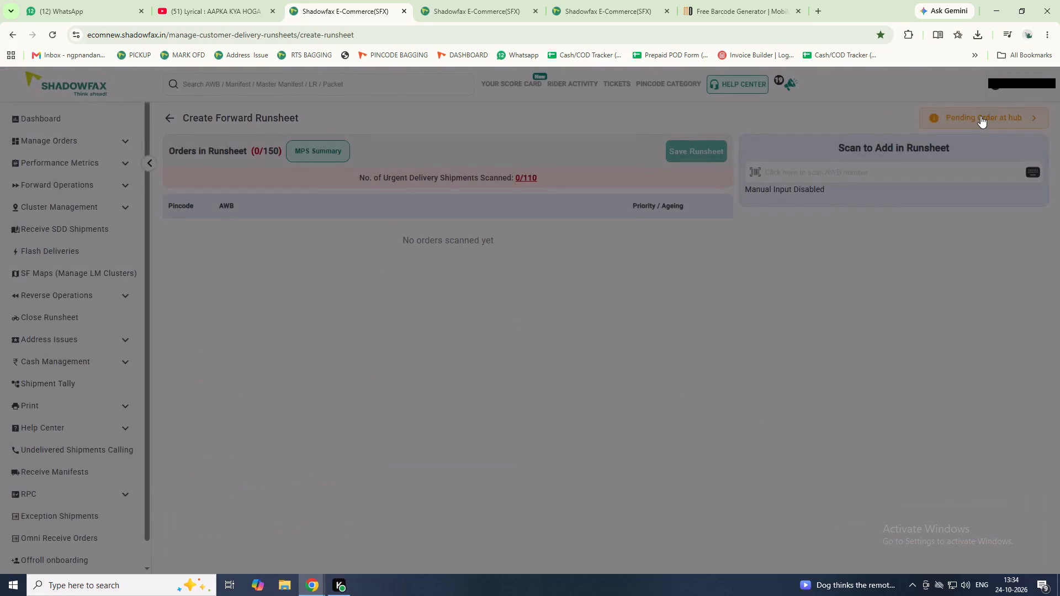
left_click(981, 116)
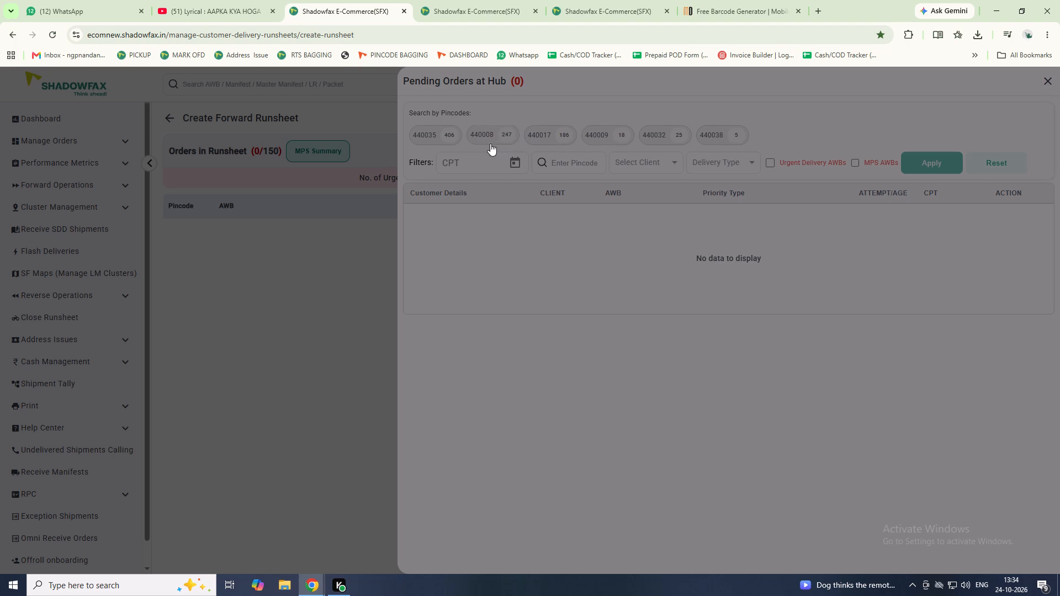
double_click(1048, 80)
left_click(174, 118)
left_click(169, 118)
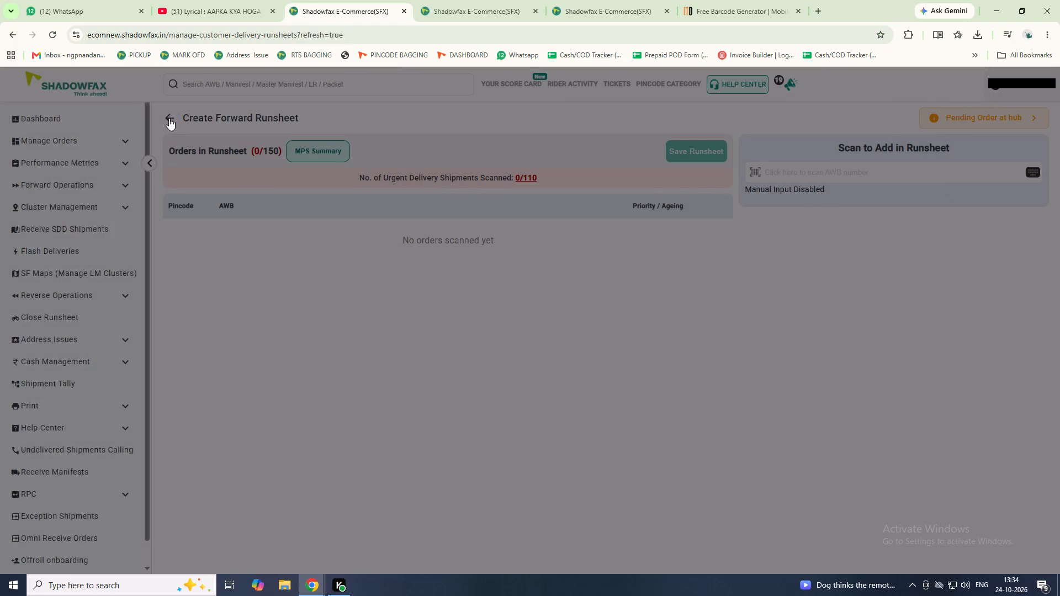
Check the forward delivery runsheets by status: unassigned, assigned and OFD.
double_click(468, 168)
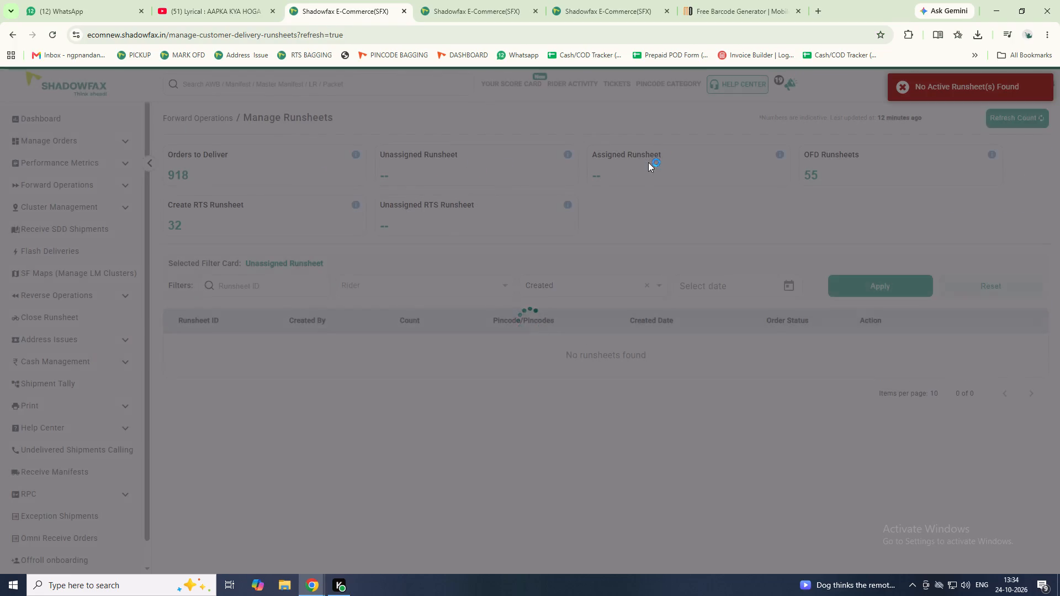
left_click(669, 161)
left_click(867, 164)
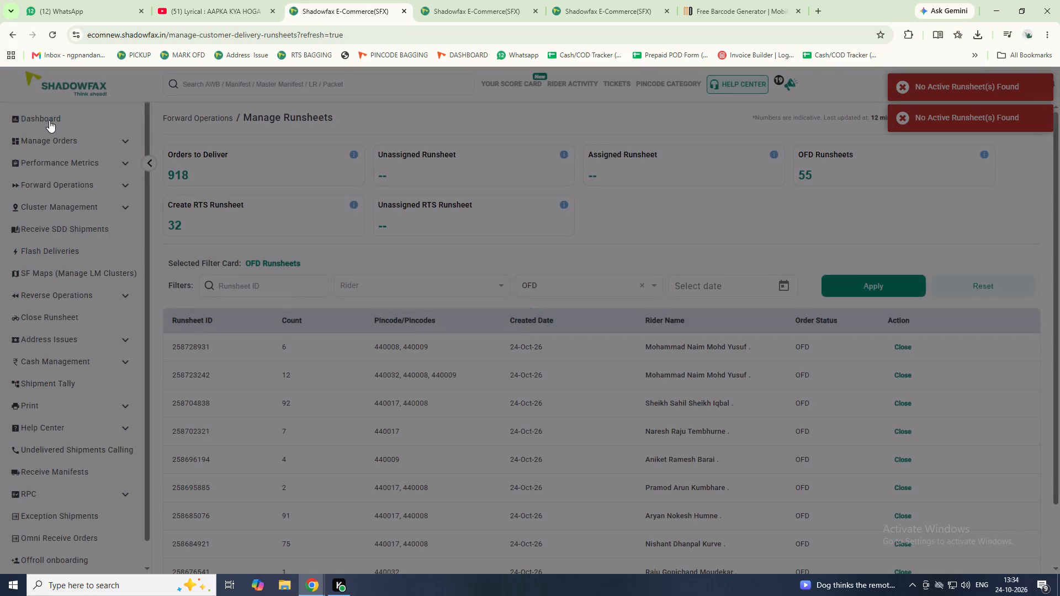
Open the Shipment Tally page to check the shipments pending to scan.
left_click(46, 388)
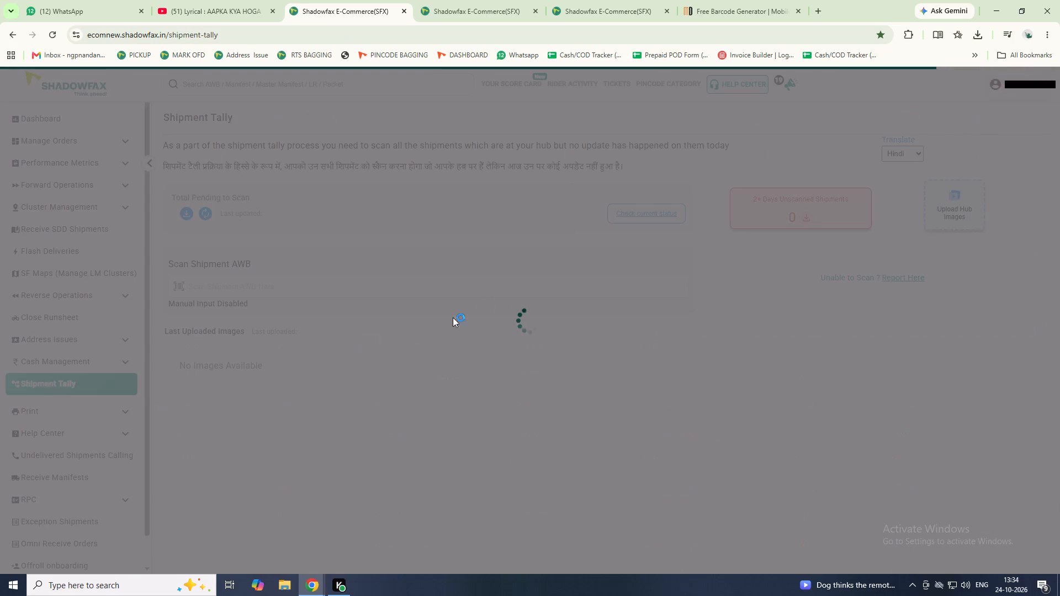
Return to the main hub dashboard and refresh the Quick Access counts again.
left_click(34, 117)
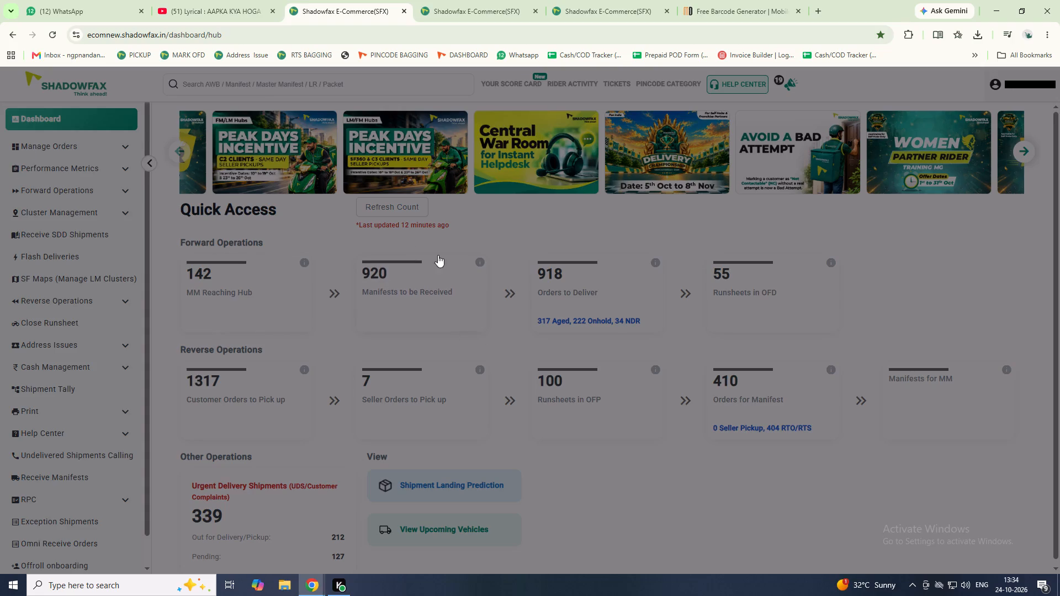
triple_click(397, 206)
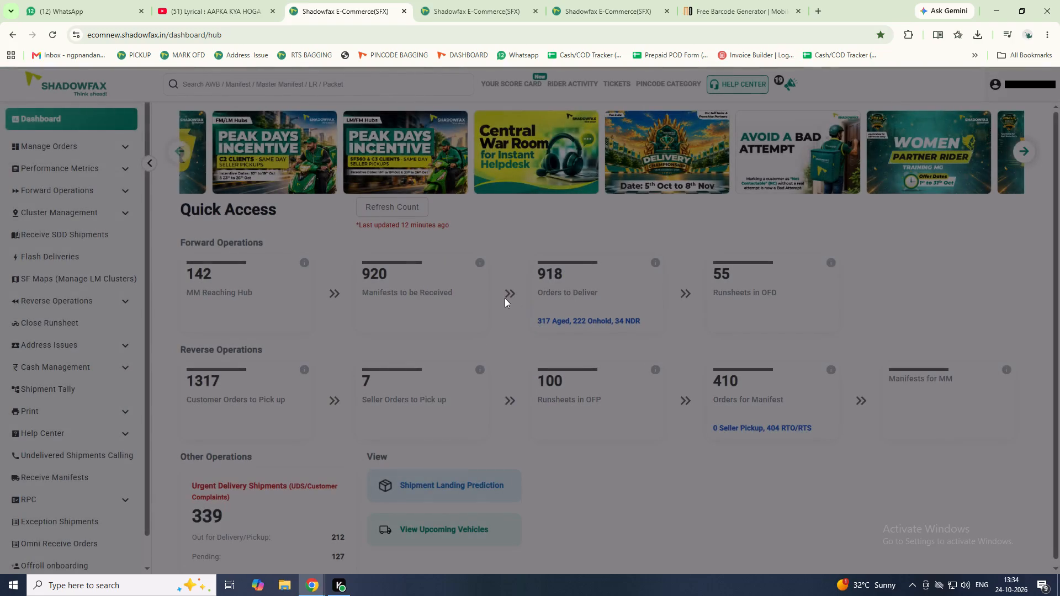
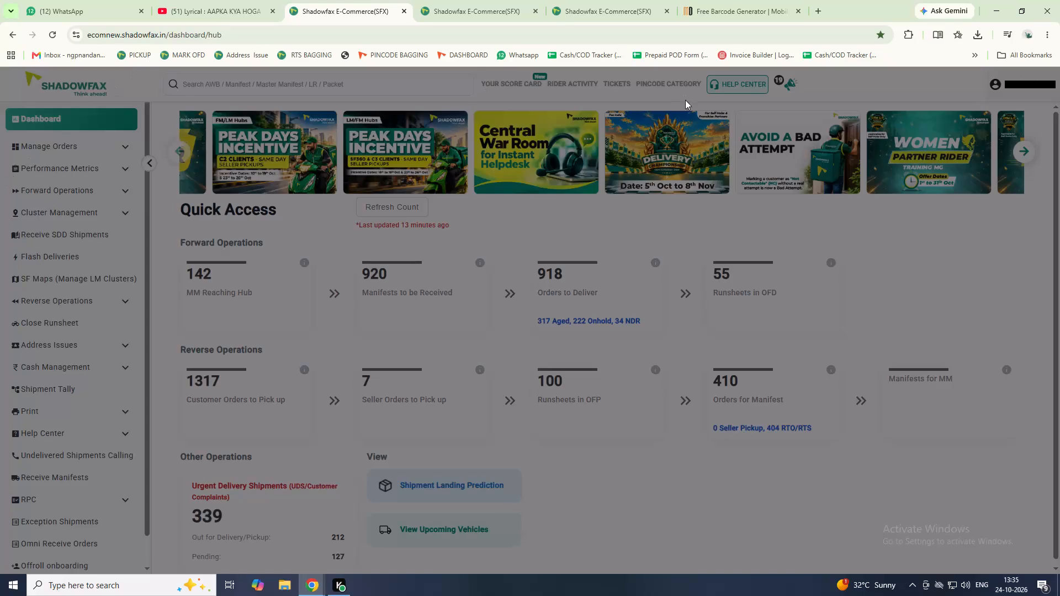
Examine the forward delivery performance of the riders for 23/10/2026 on the Rider Activity page.
left_click(576, 84)
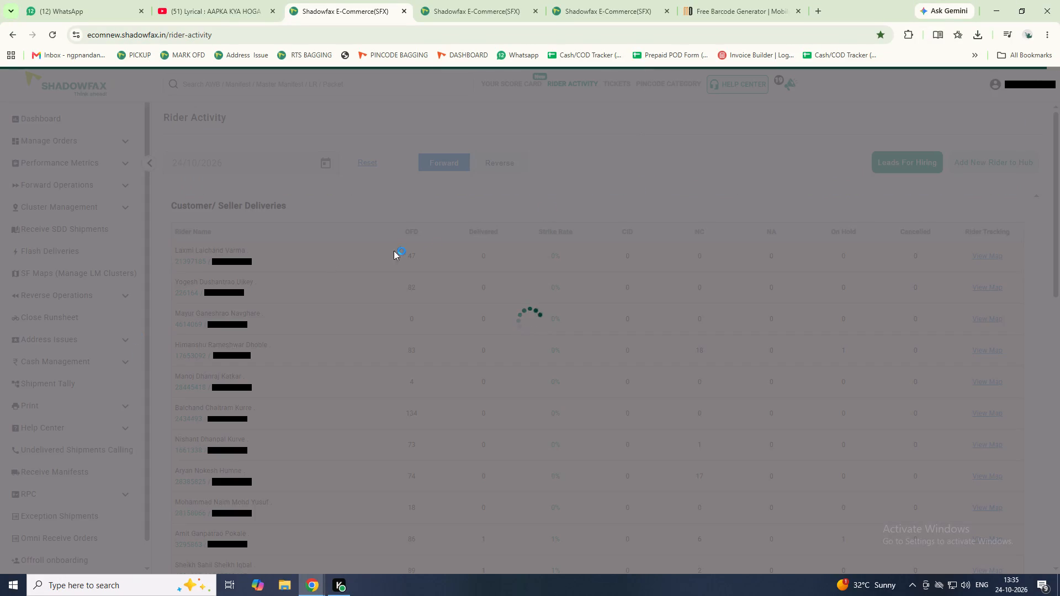
left_click(325, 164)
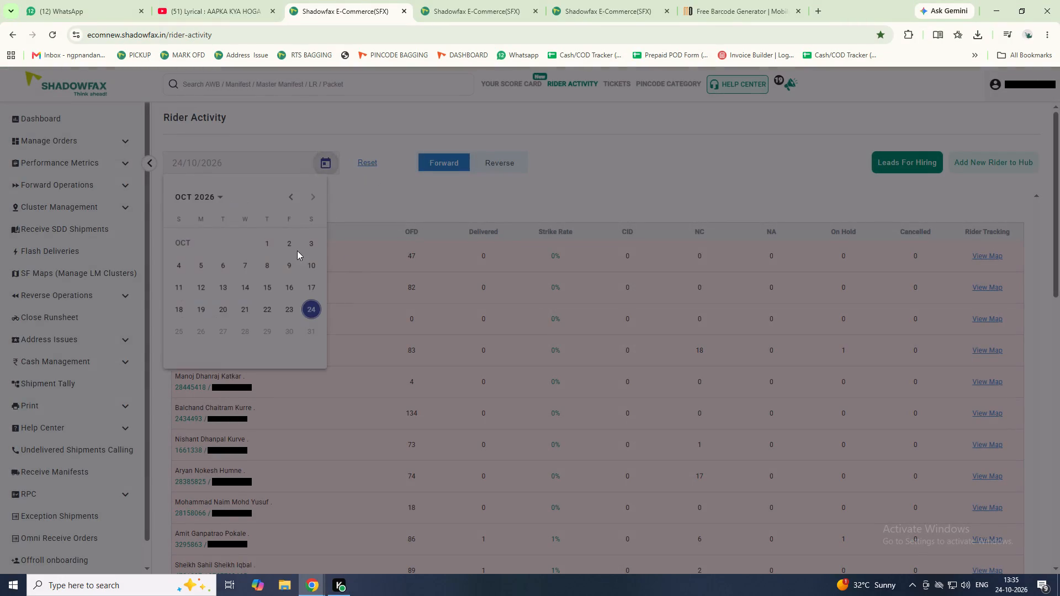
left_click(286, 313)
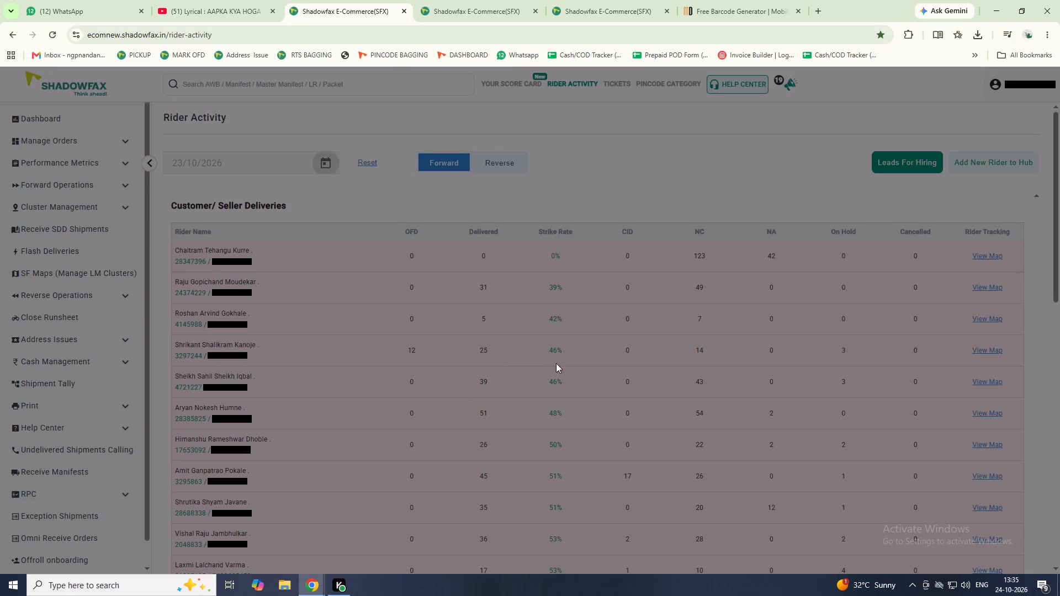
scroll(556, 364, "down", 17)
scroll(557, 362, "down", 19)
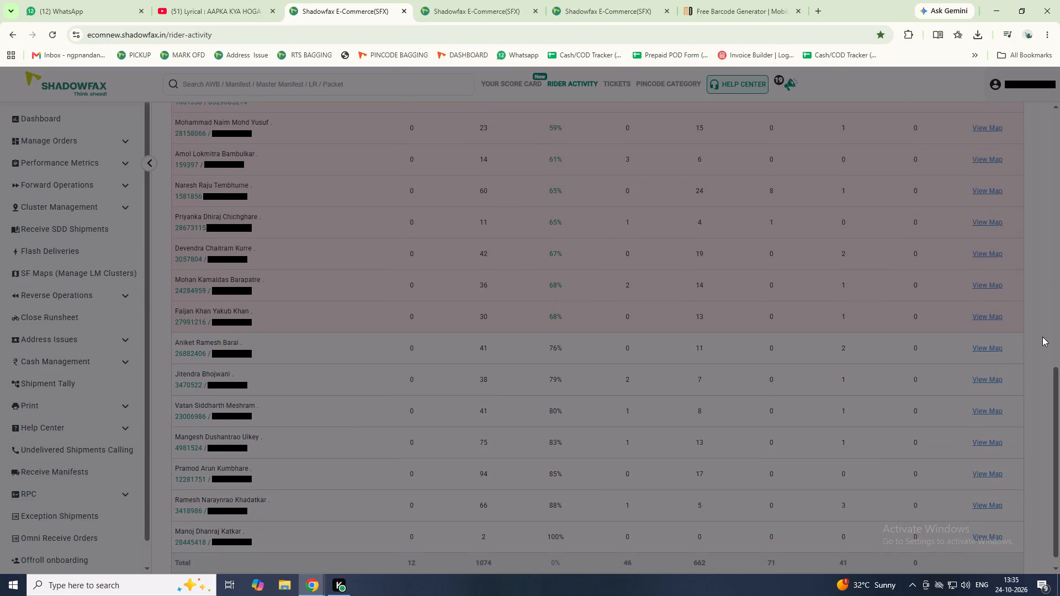
scroll(797, 429, "up", 4)
scroll(759, 393, "up", 6)
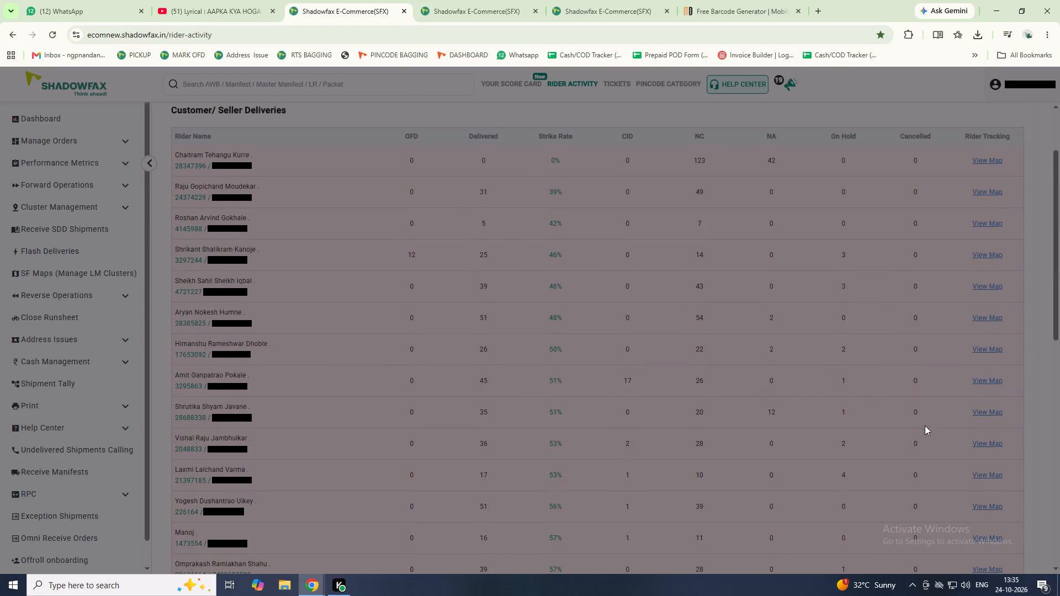
scroll(833, 455, "up", 1)
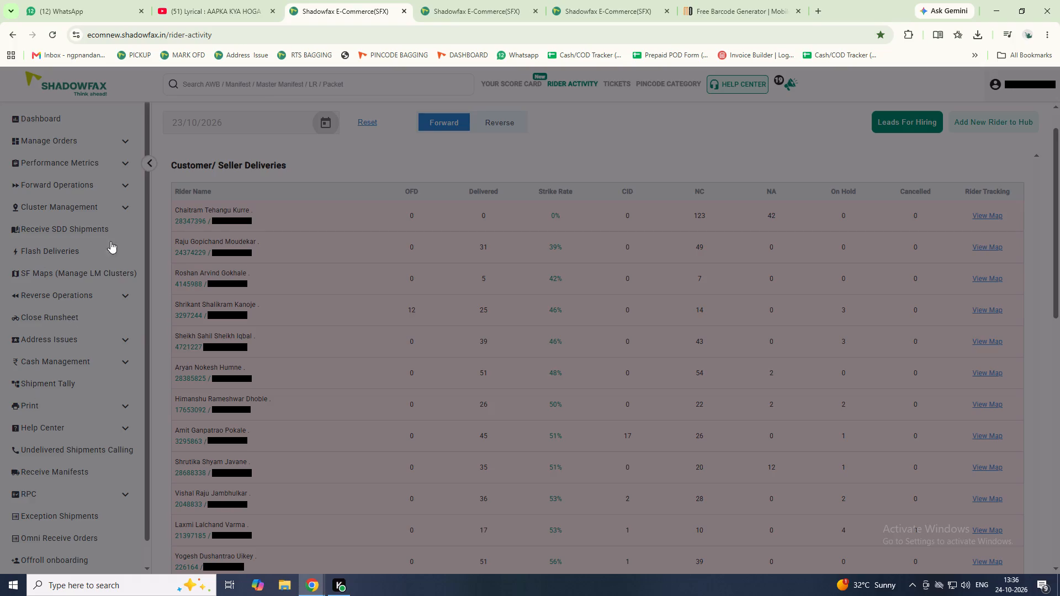
scroll(559, 329, "down", 20)
scroll(533, 343, "down", 7)
scroll(533, 345, "up", 2)
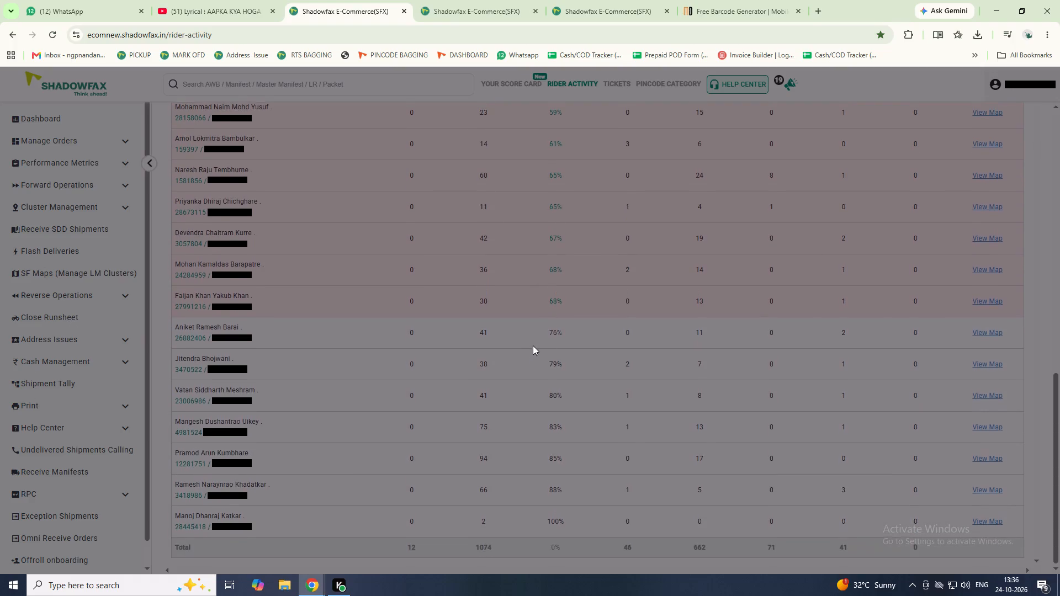
scroll(533, 345, "up", 10)
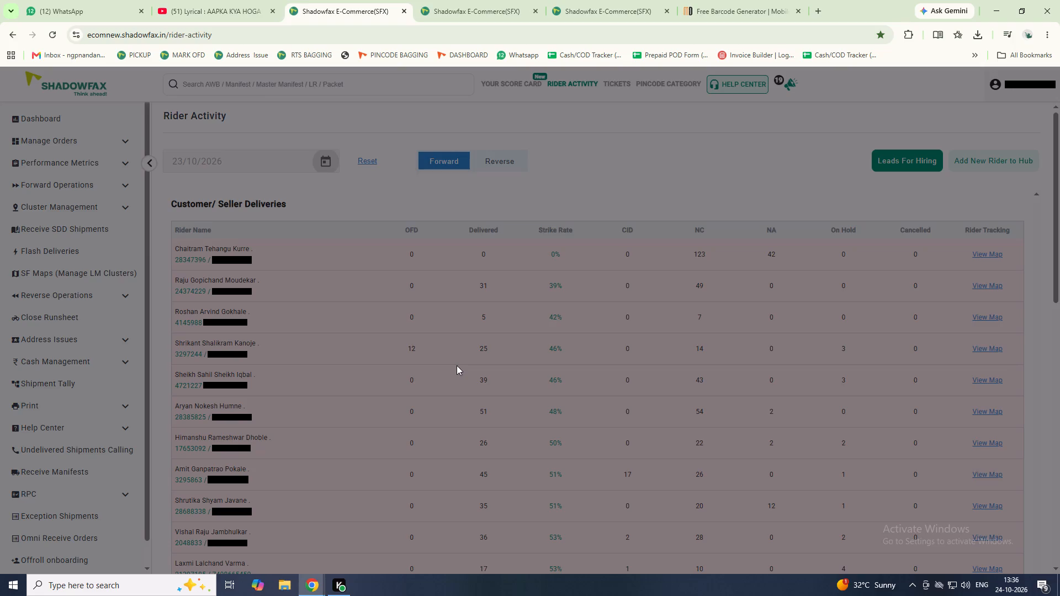
Refresh the customer pickup dashboard counts and open the page for creating a new pickup runsheet.
left_click(39, 114)
left_click(235, 382)
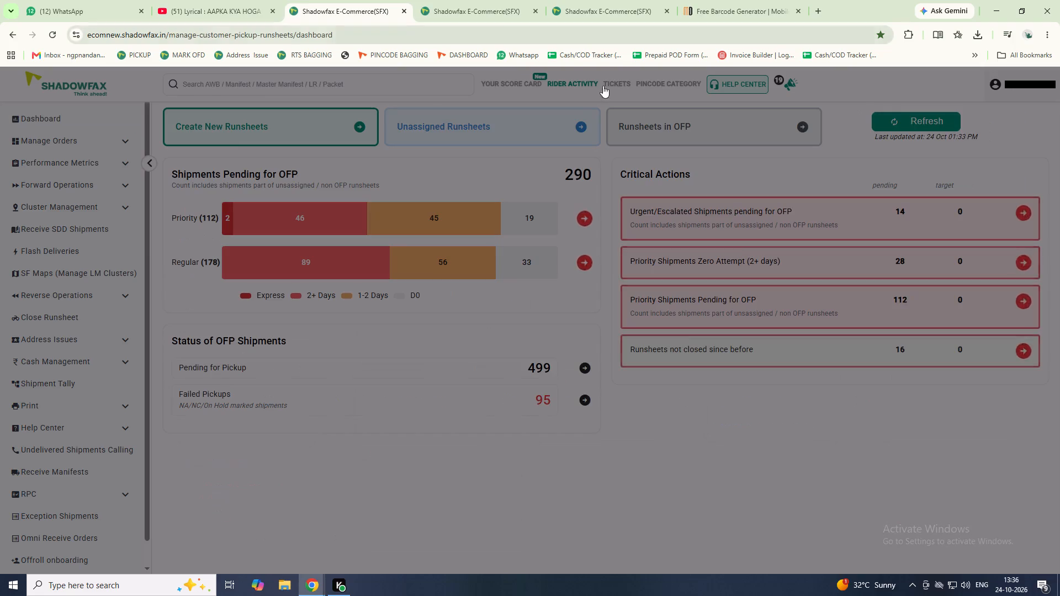
double_click(905, 121)
left_click(312, 127)
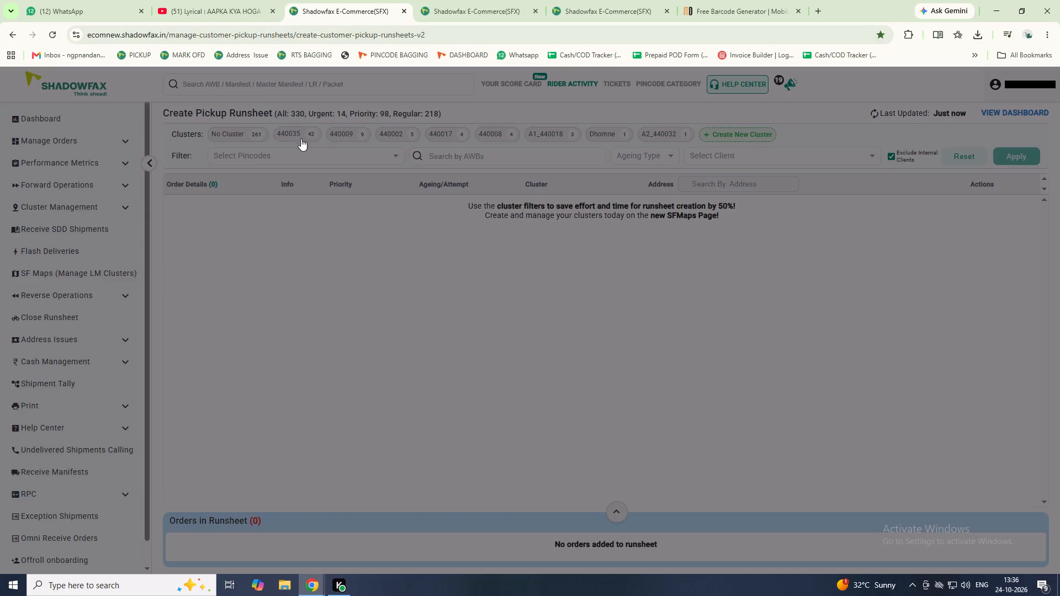
Filter the pickup orders to No Cluster and look through their addresses.
left_click(242, 134)
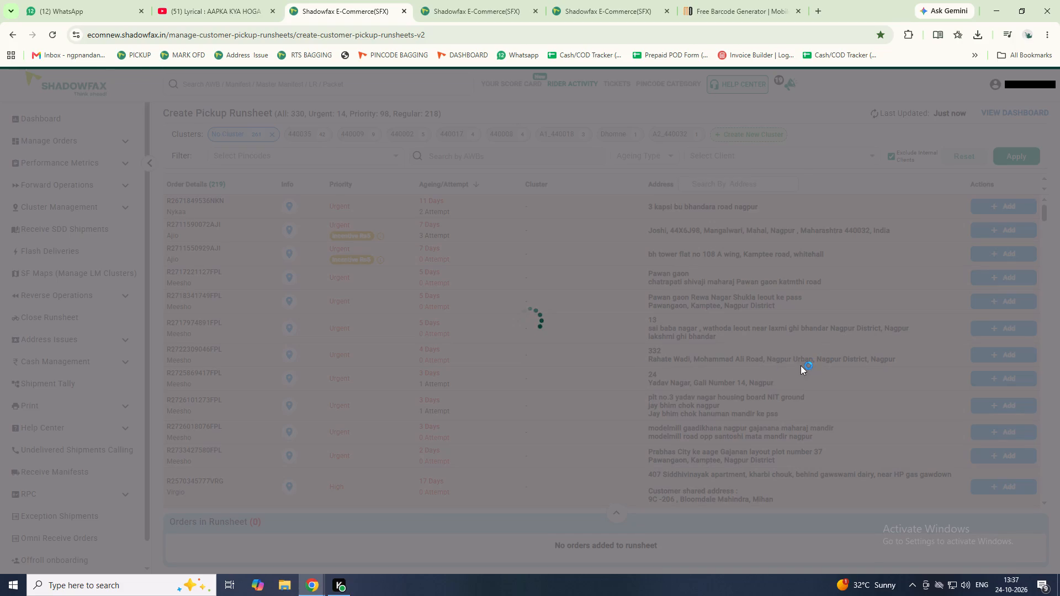
scroll(759, 339, "down", 20)
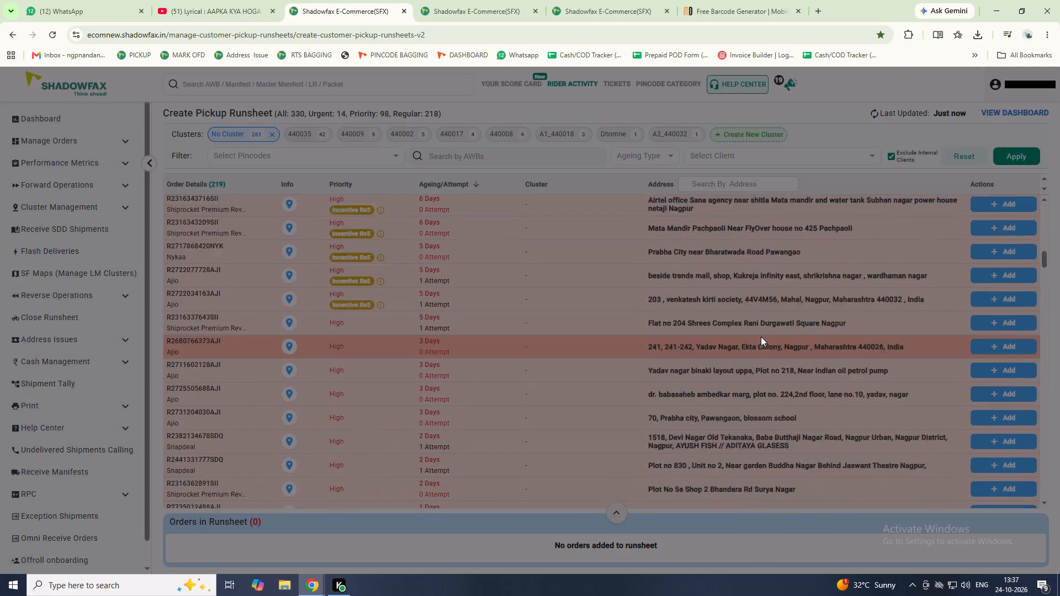
scroll(761, 337, "down", 4)
scroll(760, 333, "down", 20)
scroll(760, 333, "down", 10)
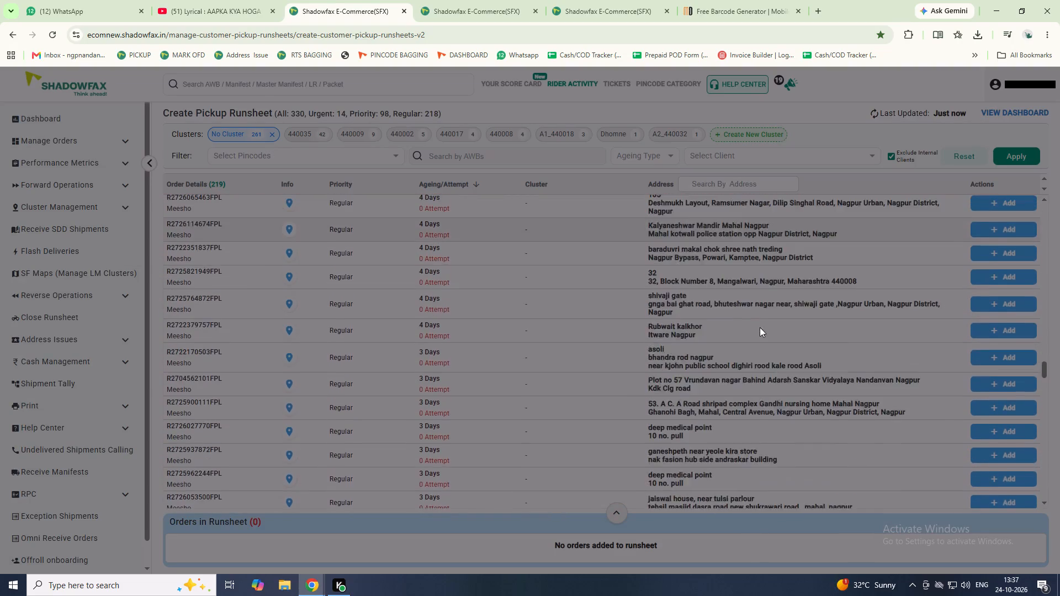
scroll(760, 327, "down", 17)
scroll(761, 328, "down", 9)
scroll(761, 330, "up", 4)
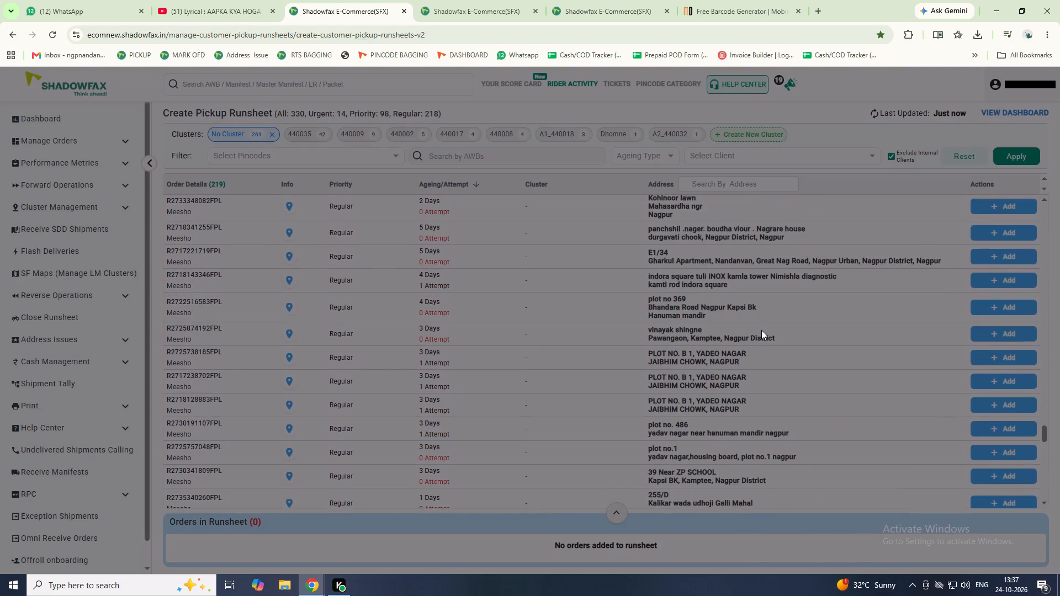
scroll(762, 328, "down", 1)
scroll(762, 328, "down", 20)
scroll(762, 328, "down", 4)
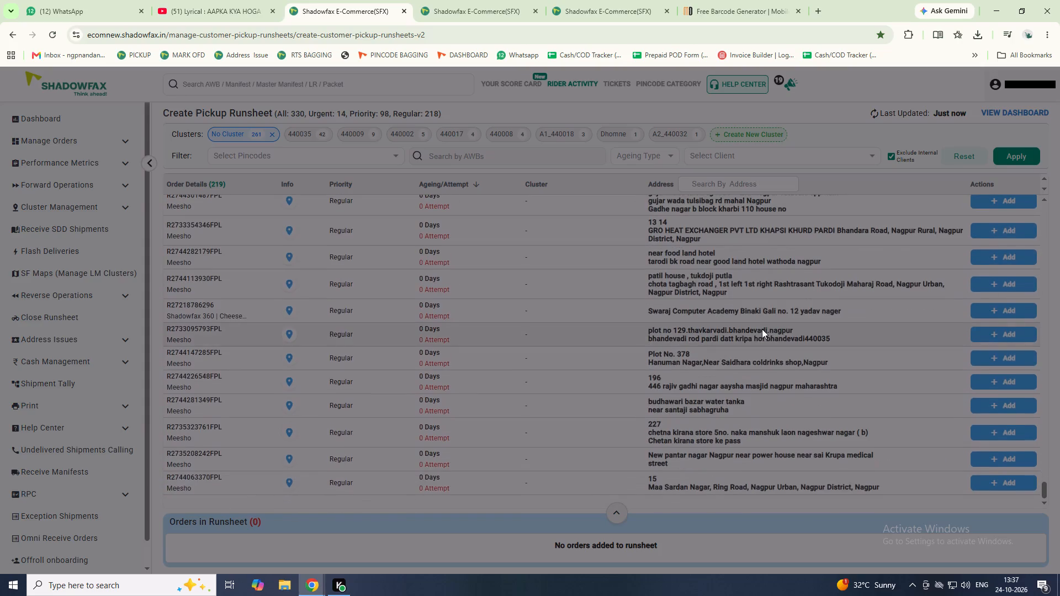
scroll(761, 329, "down", 8)
left_click(730, 183)
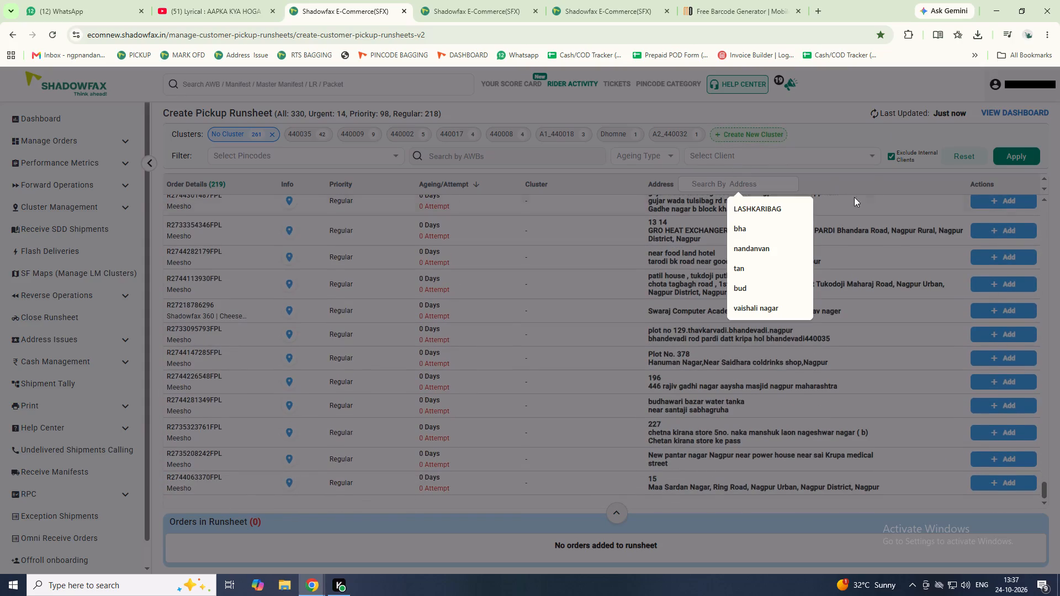
scroll(754, 334, "up", 5)
scroll(701, 337, "up", 8)
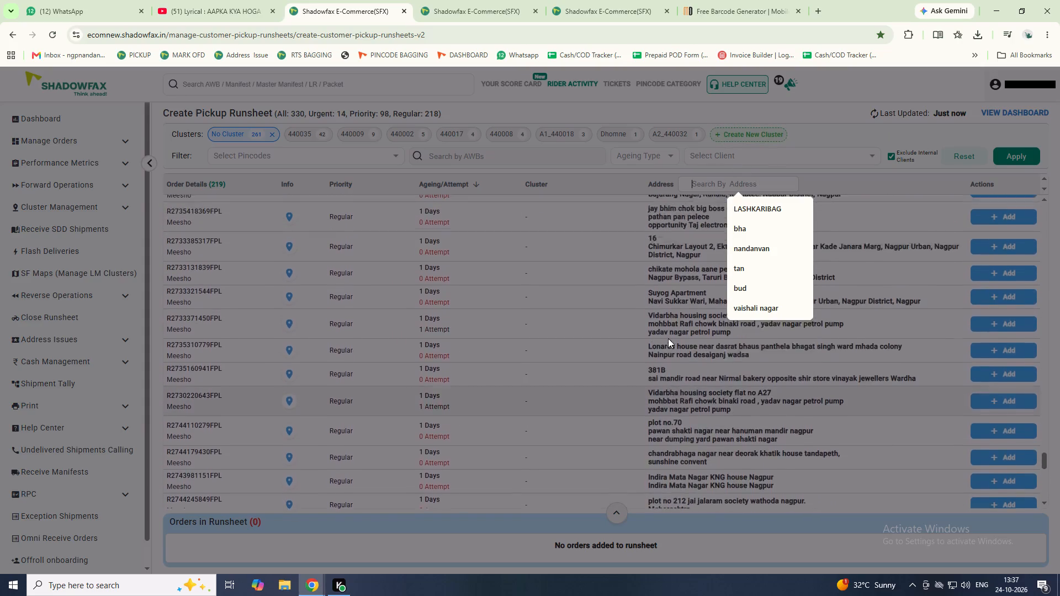
scroll(654, 338, "up", 5)
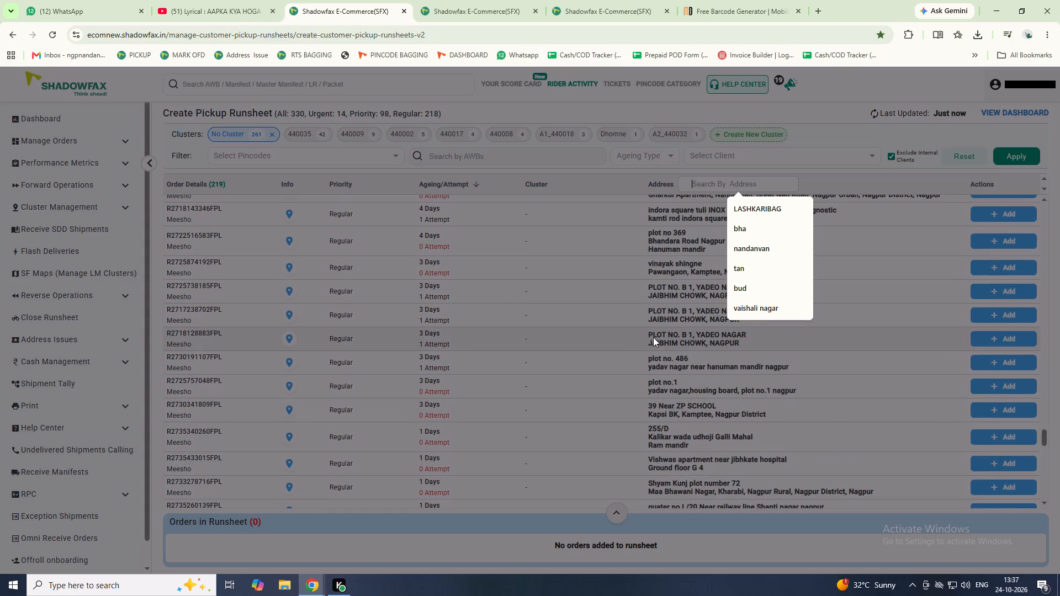
Search the order addresses for "bapu" and add the baapu nagar order to the runsheet.
left_click(729, 186)
type("bapu")
key("Return")
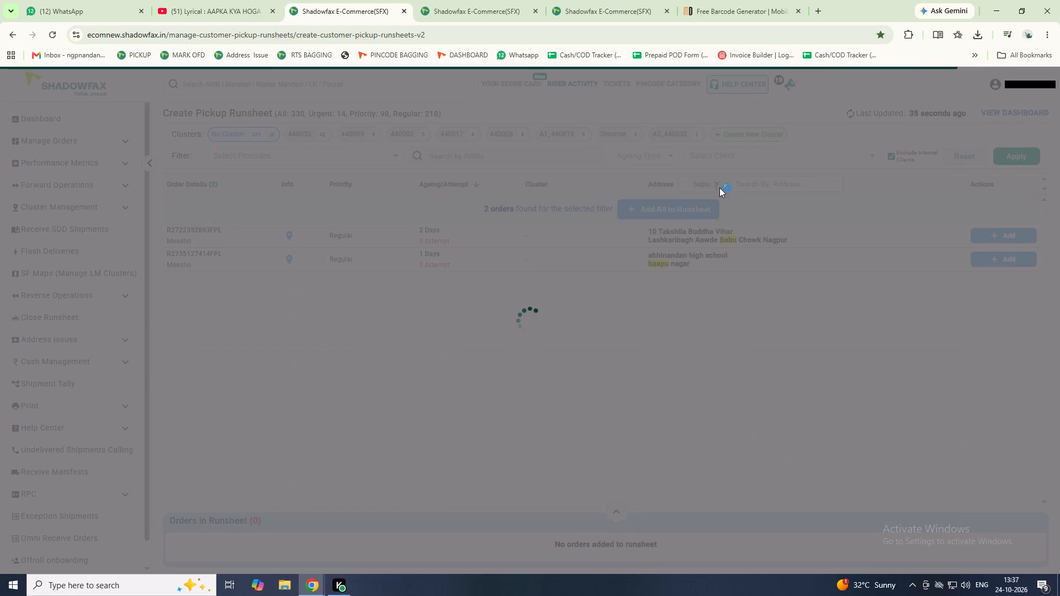
left_click(1000, 258)
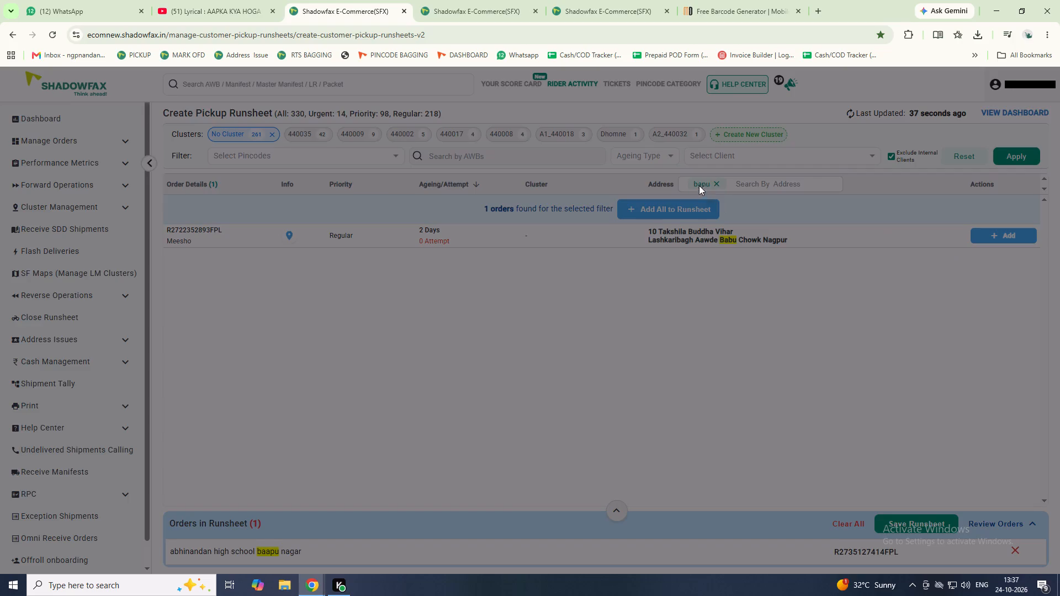
Replace the address search with "nandanvan" and add both Nandanvan orders to the runsheet.
left_click(717, 182)
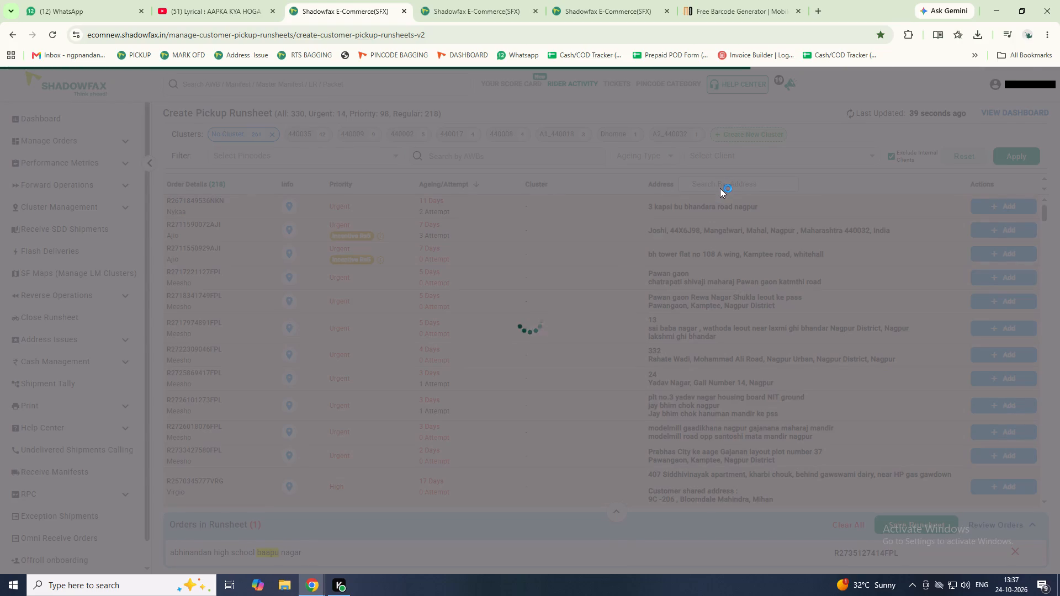
left_click(724, 186)
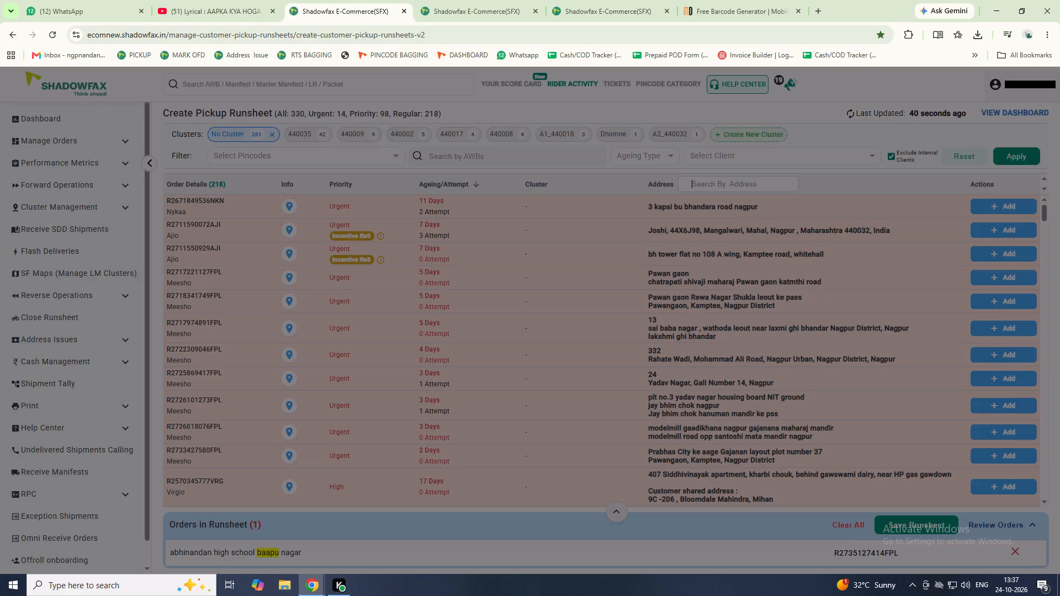
type("nandanvan")
key("Return")
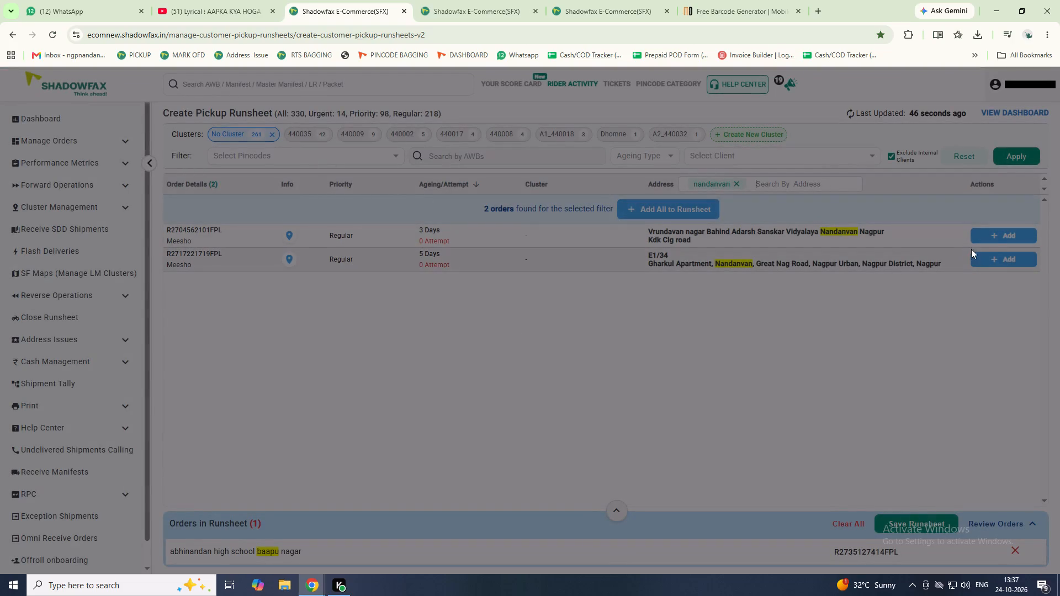
double_click(1002, 238)
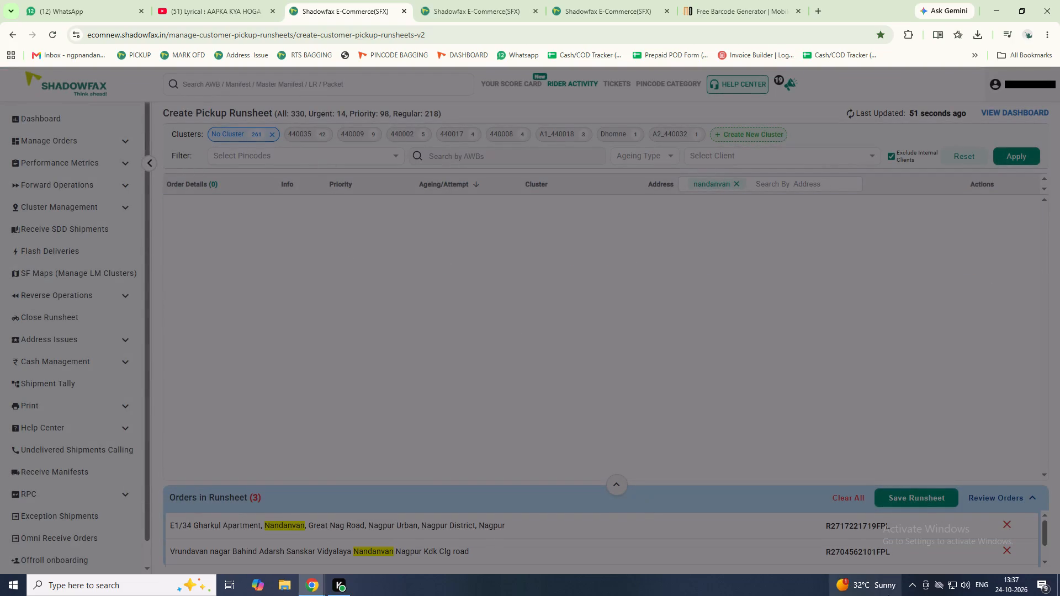
Save the pickup runsheet without adding any of the urgent pickups offered.
left_click(918, 501)
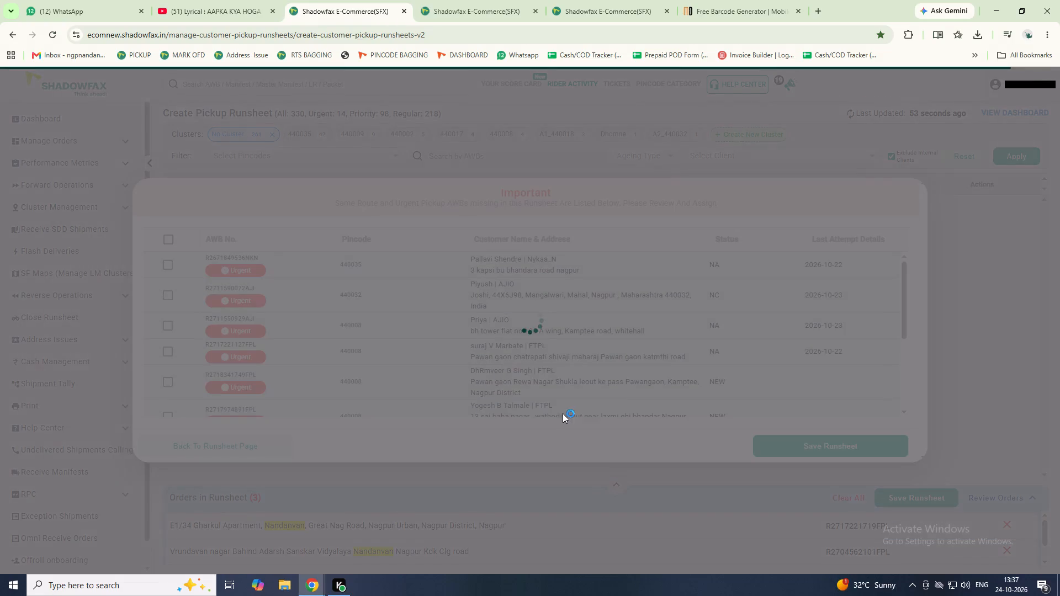
left_click(826, 448)
Assign the saved runsheet to the rider listed only as Manoj, mark it OFP and close the confirmation.
left_click(356, 374)
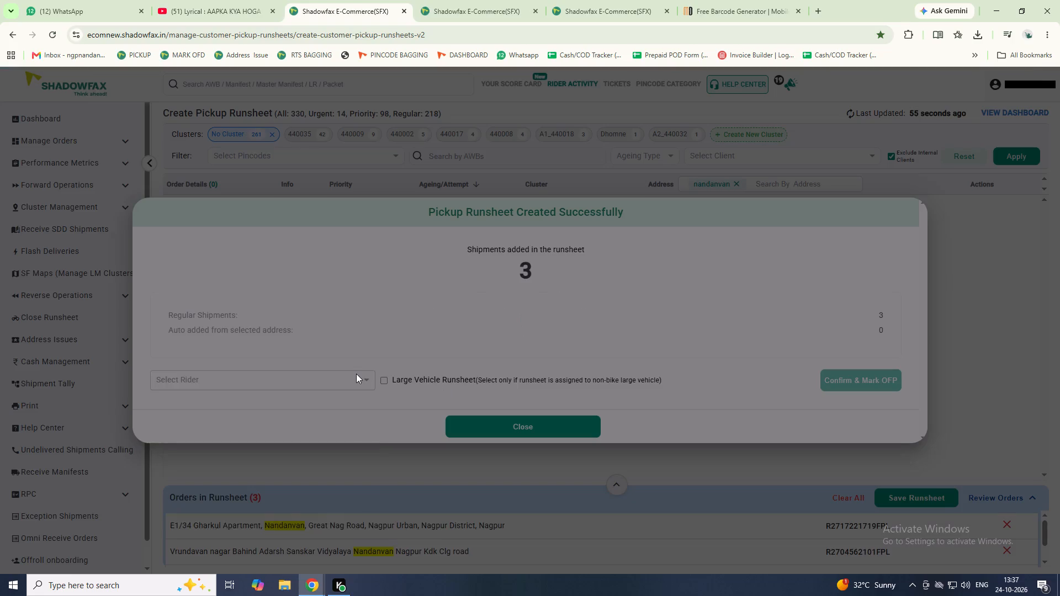
type("manoj")
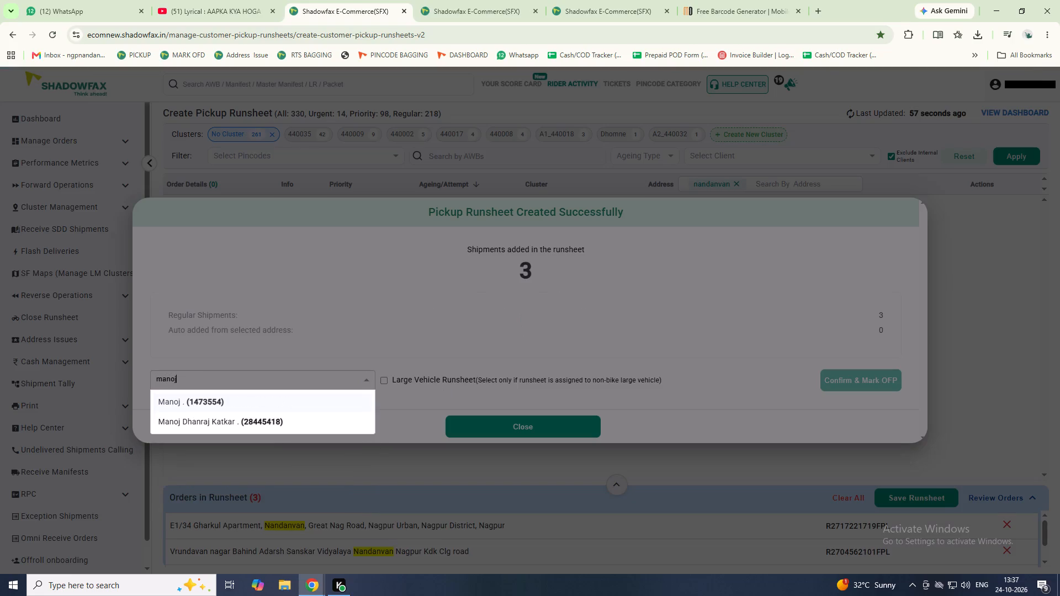
key("Return")
key("Tab")
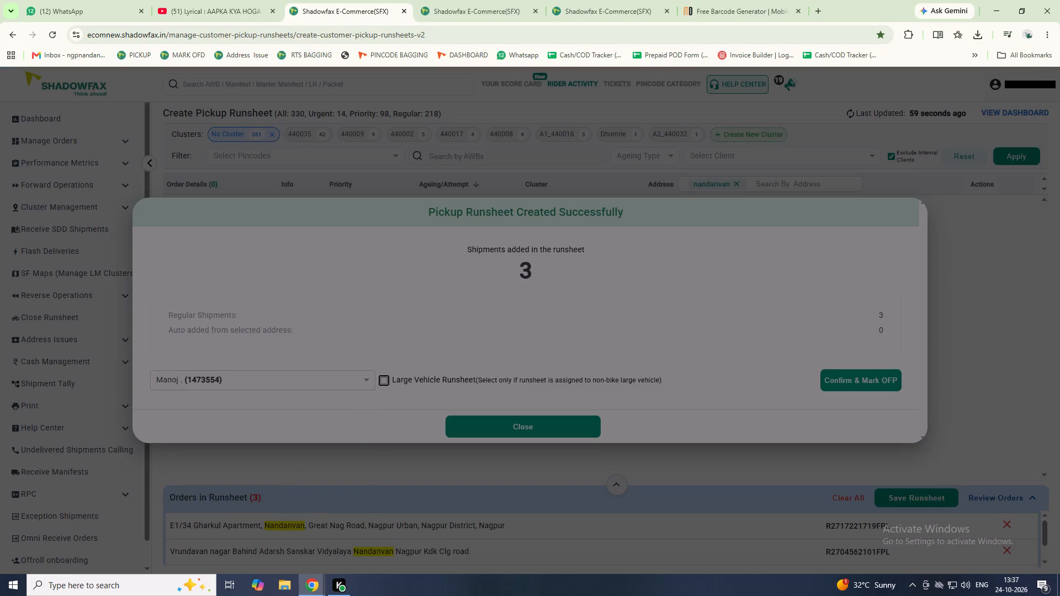
key("Tab")
key("Return")
left_click(491, 427)
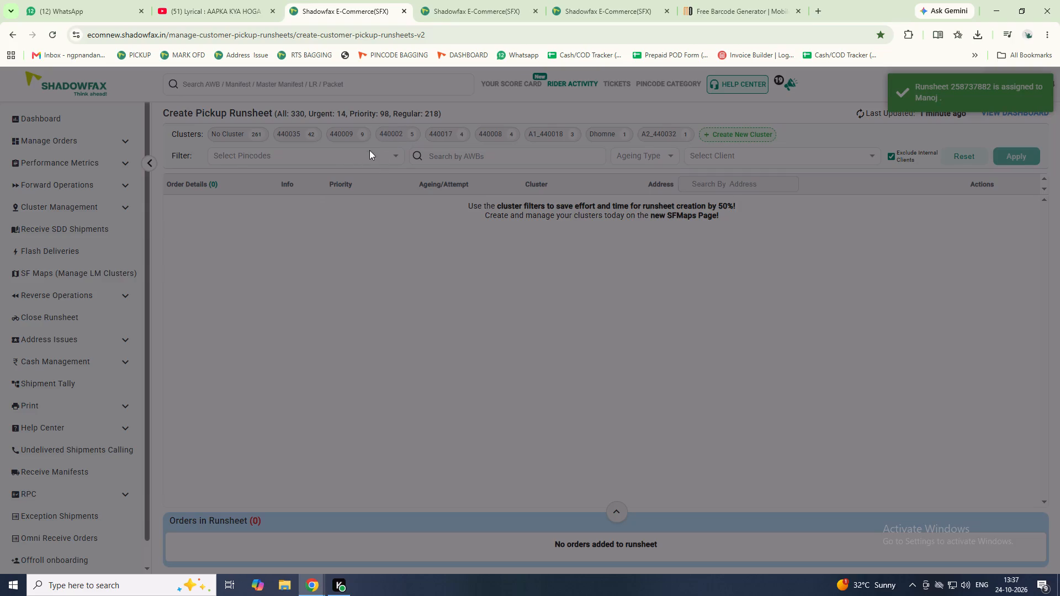
Filter the pickup orders by pincodes 440008, 440017, 440009, 440035, 440032 and 440038 and apply the filter.
left_click(369, 151)
left_click(322, 175)
left_click(1001, 155)
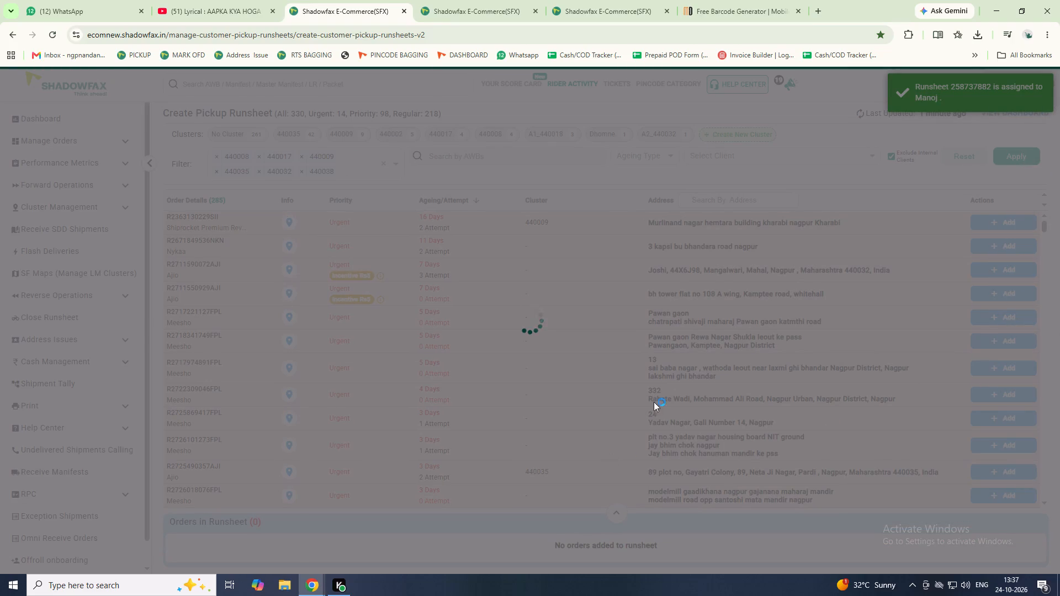
Look through the addresses of the filtered pickup orders for localities to group into the next runsheet.
scroll(833, 313, "down", 9)
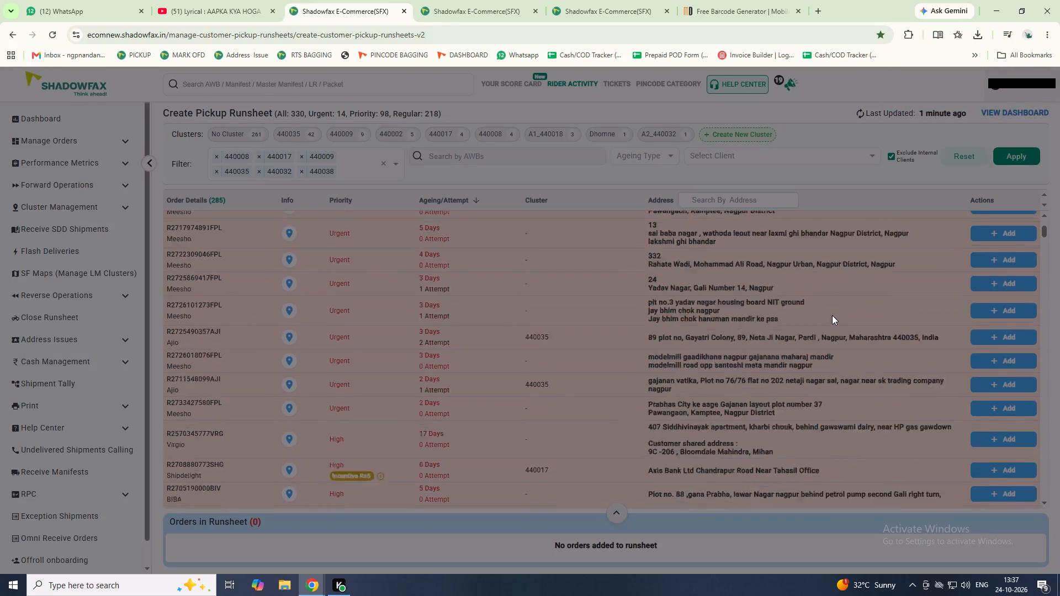
scroll(829, 312, "down", 16)
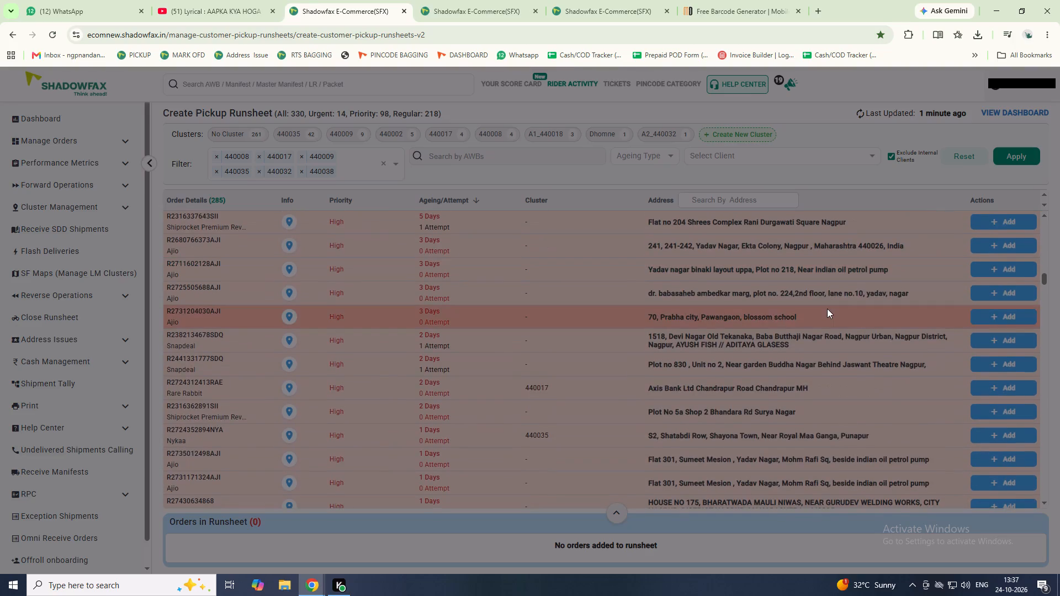
scroll(827, 310, "down", 16)
scroll(826, 311, "down", 10)
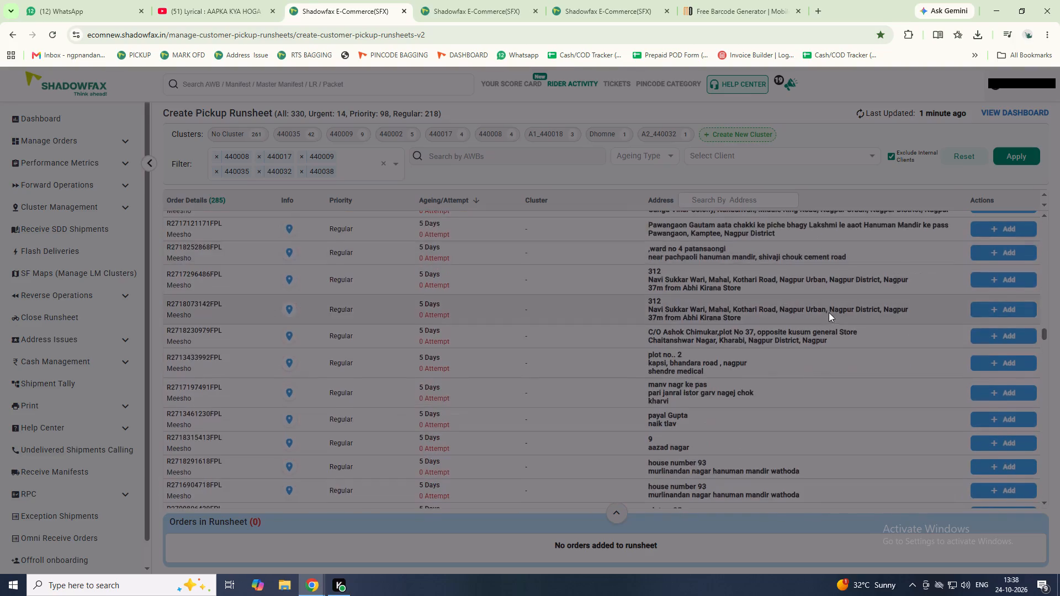
scroll(829, 311, "down", 18)
scroll(831, 312, "down", 9)
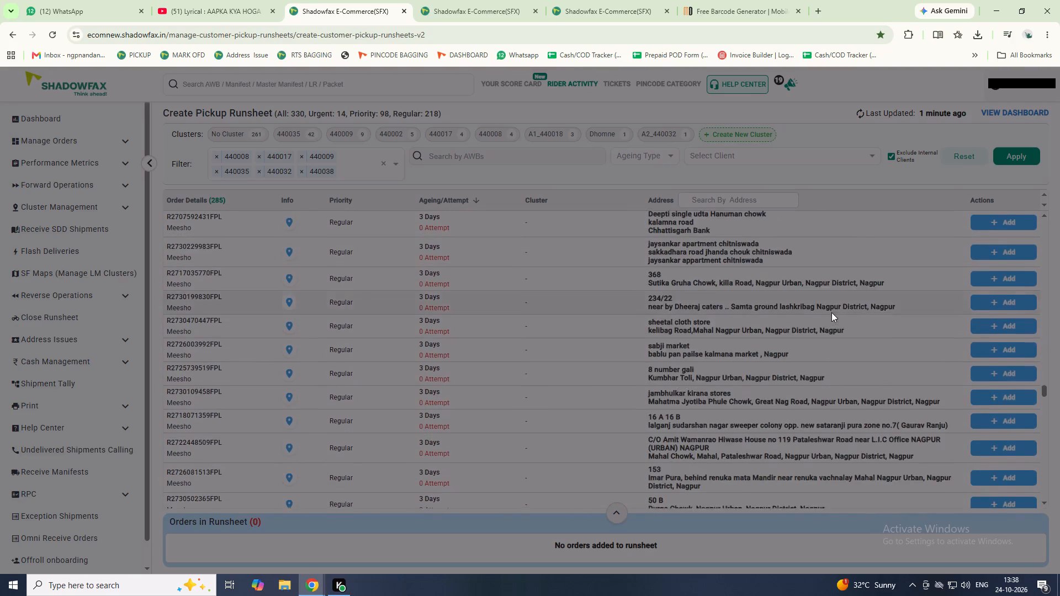
scroll(831, 312, "down", 19)
scroll(842, 321, "down", 7)
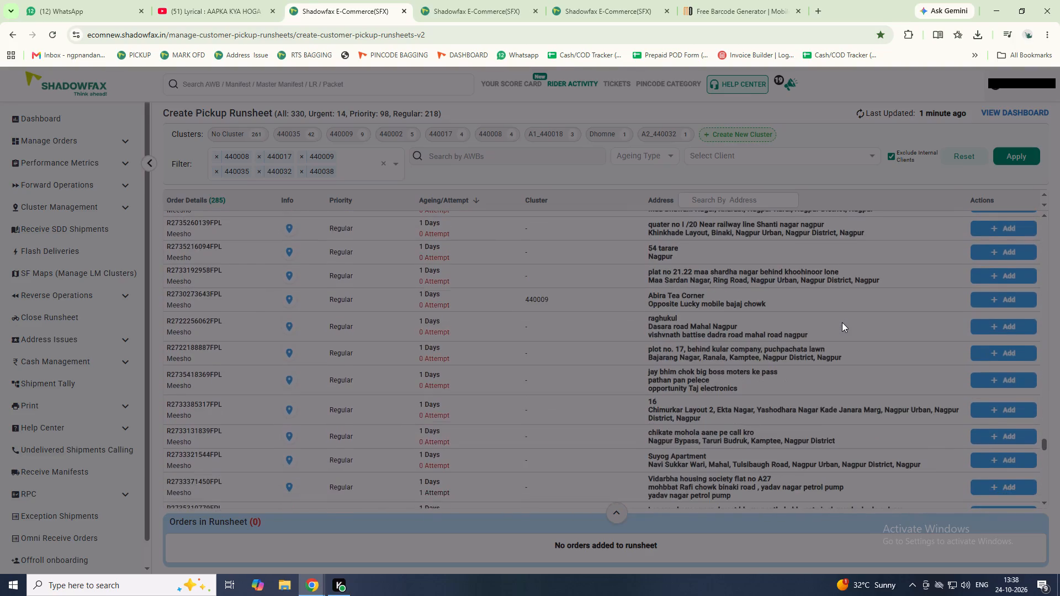
scroll(842, 322, "down", 15)
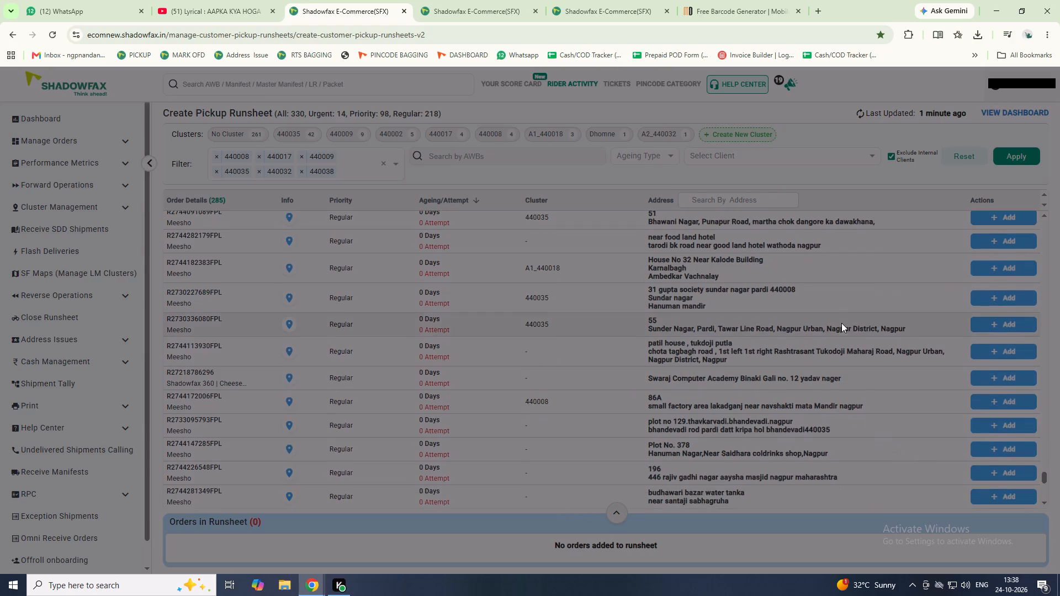
scroll(840, 323, "down", 6)
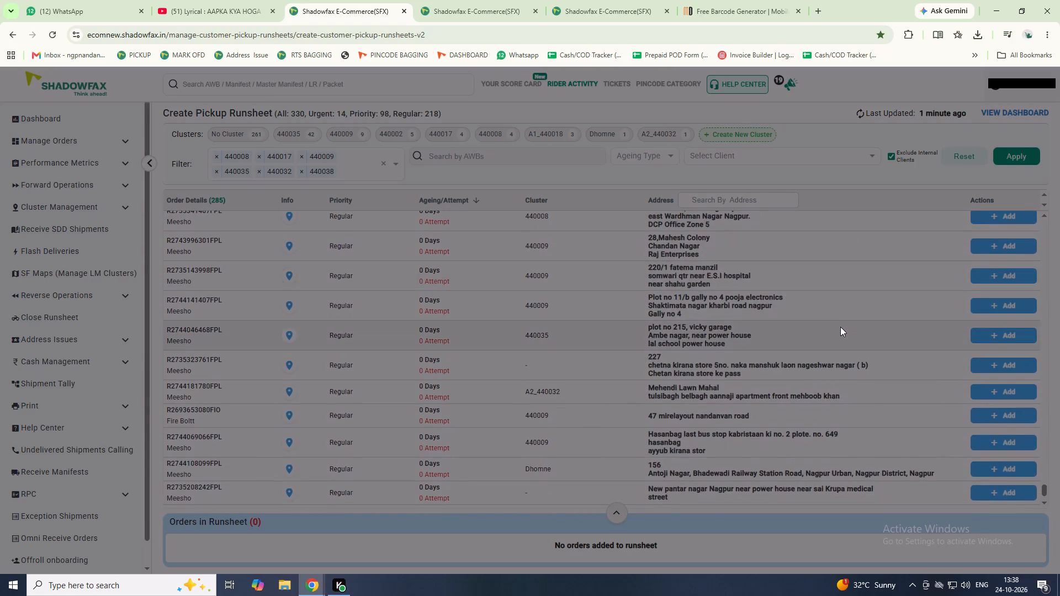
scroll(840, 334, "up", 1)
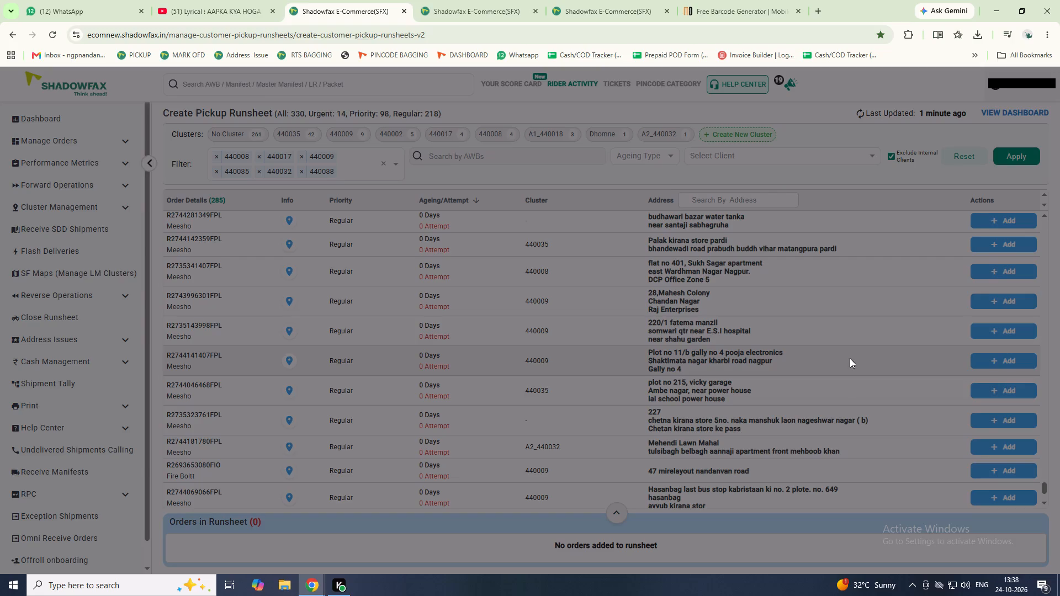
scroll(852, 361, "down", 2)
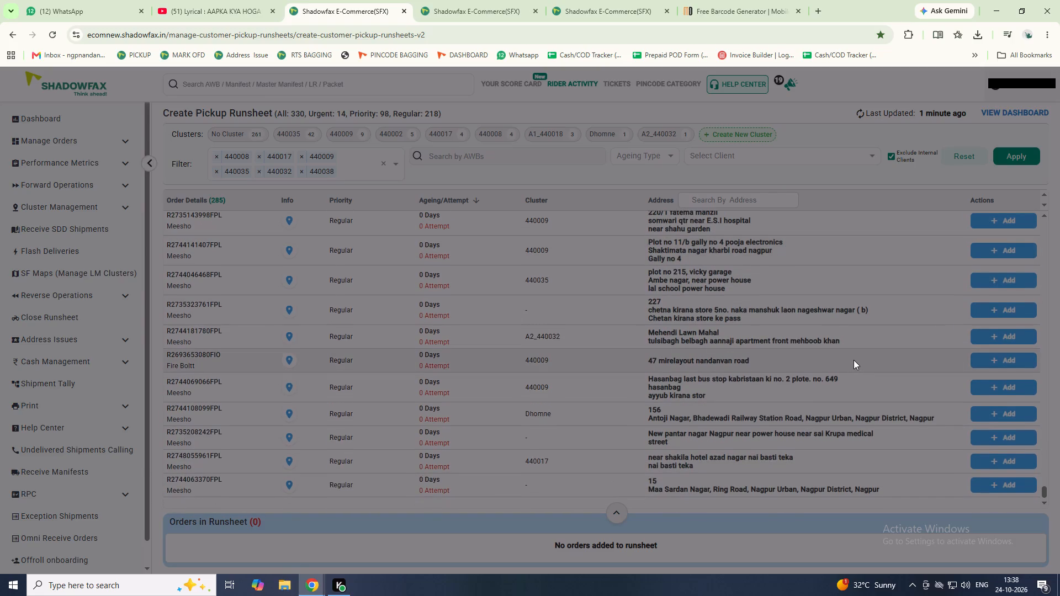
scroll(898, 358, "up", 2)
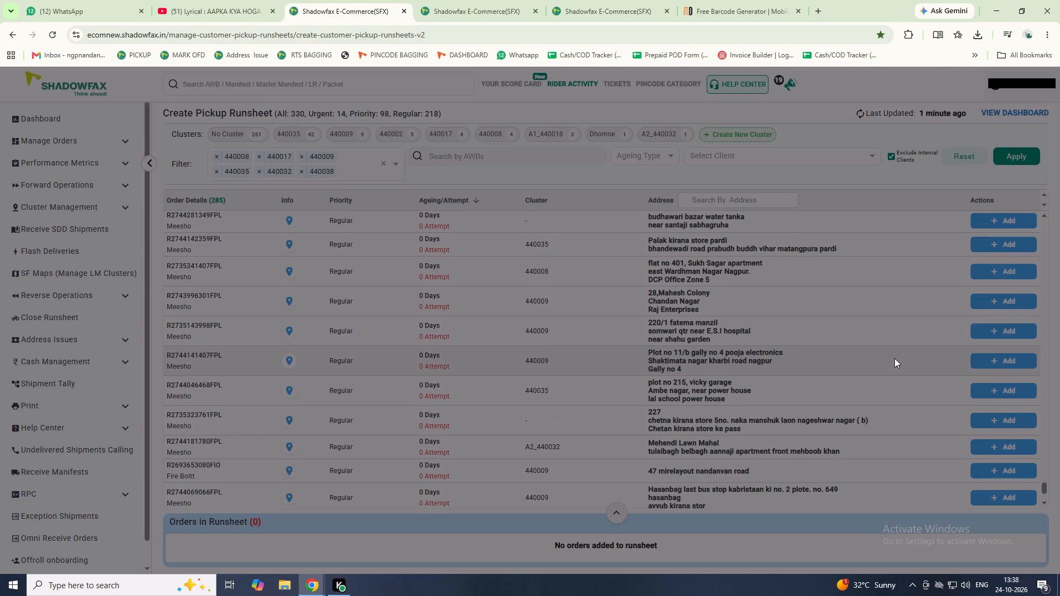
scroll(890, 362, "up", 1)
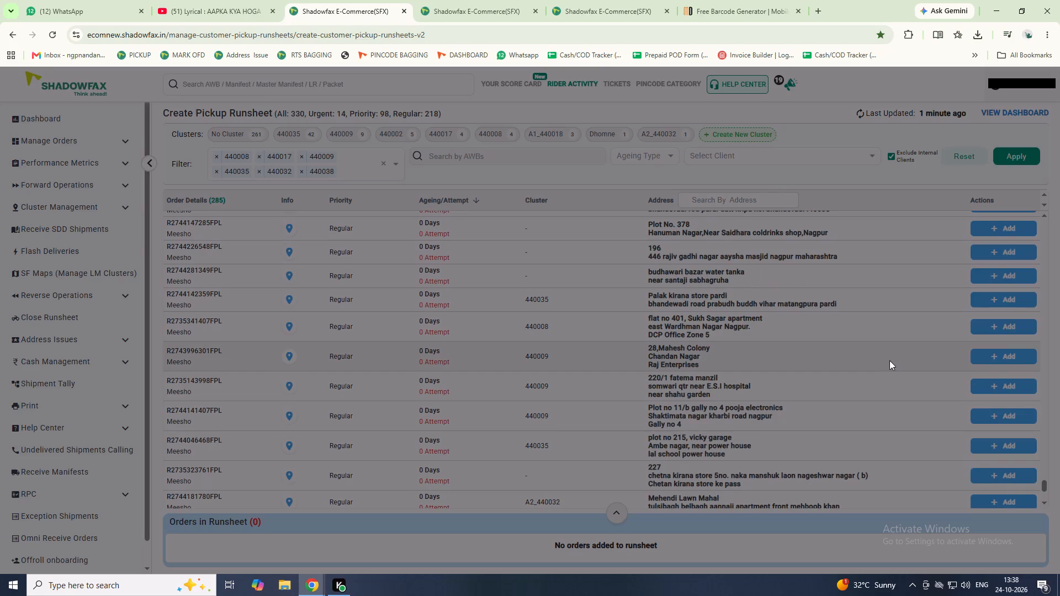
scroll(886, 361, "up", 7)
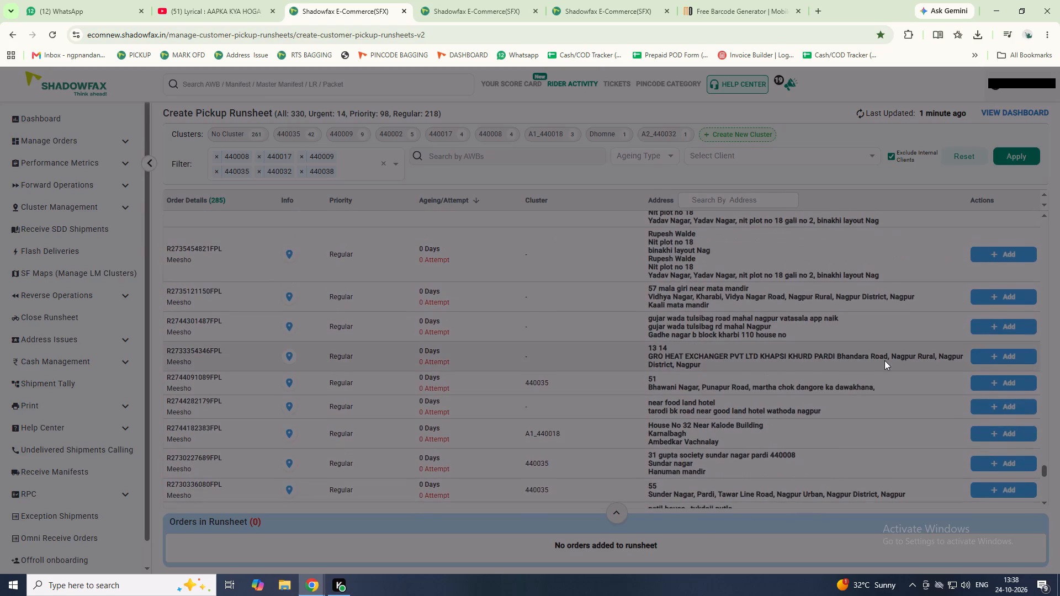
scroll(861, 365, "up", 4)
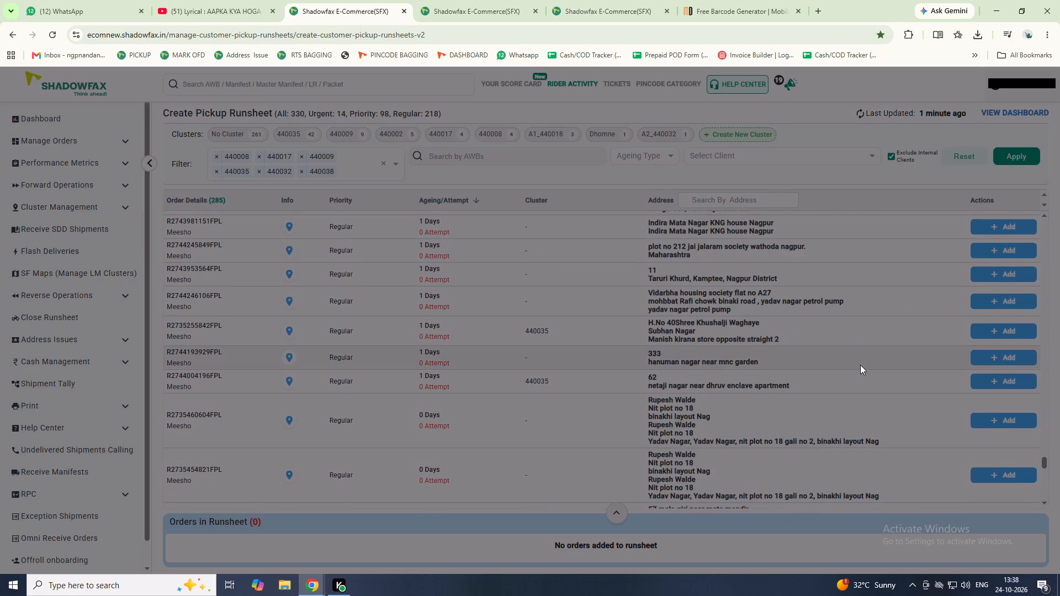
scroll(863, 368, "up", 2)
scroll(806, 350, "up", 2)
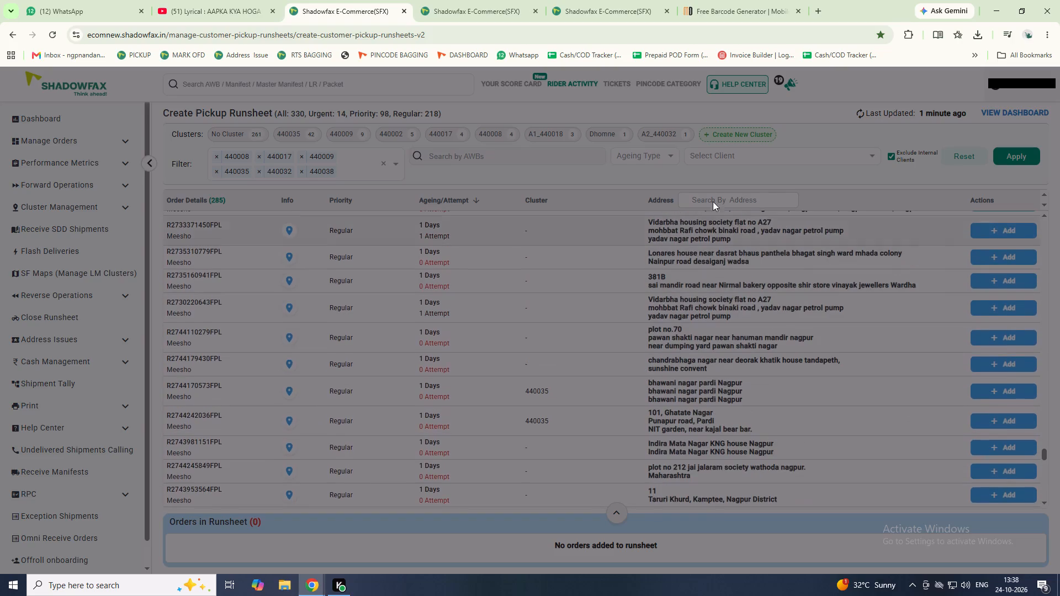
Search the order addresses for "somwari" and add both Somwari quarter orders to the runsheet.
left_click(701, 197)
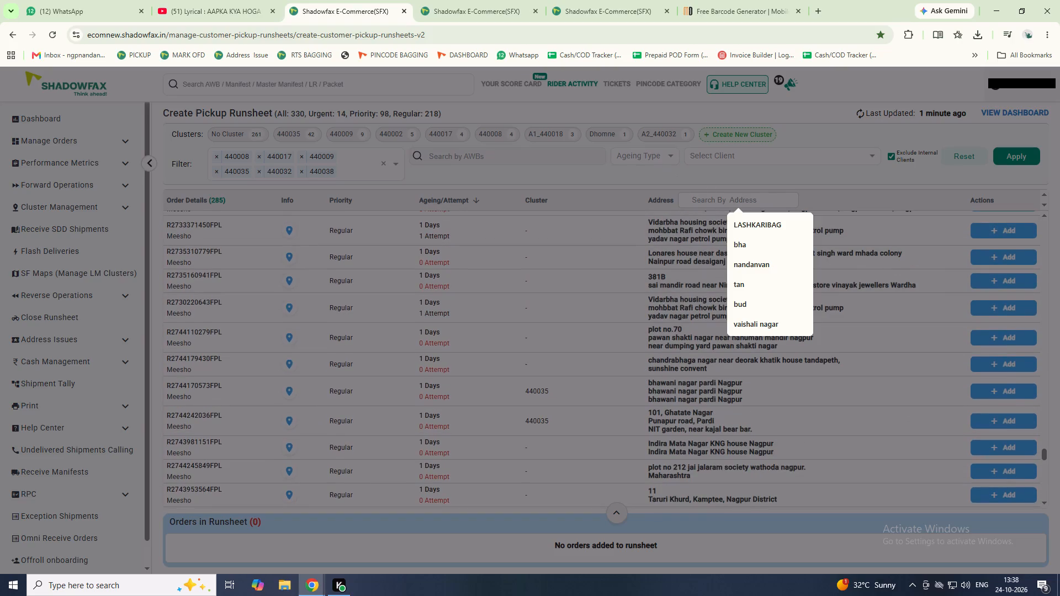
type("somwari")
key("Return")
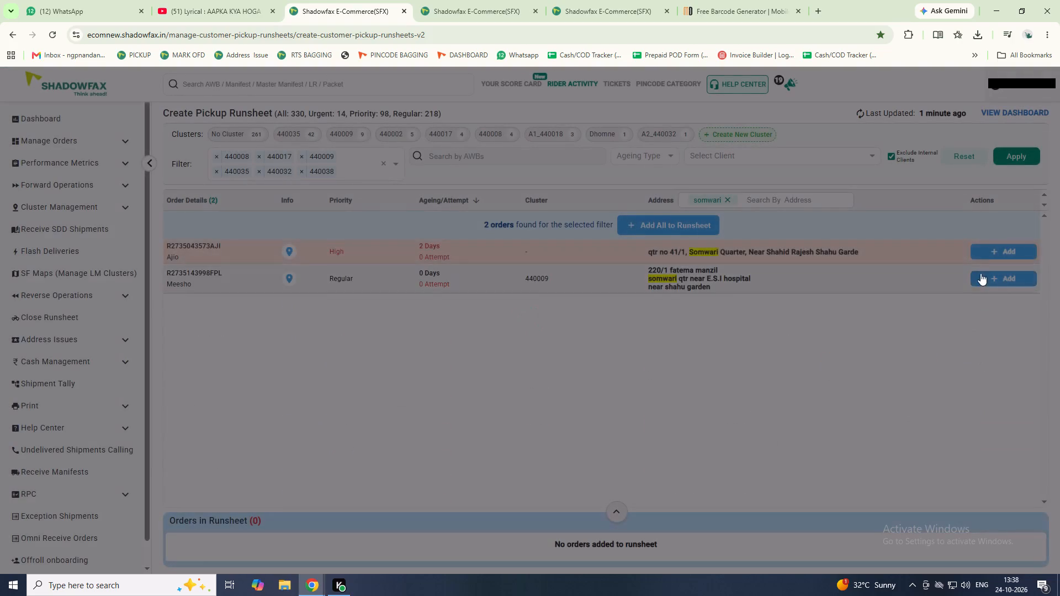
left_click(985, 254)
left_click(994, 260)
Replace the address search with "sakkardara" and add all three matching orders to the runsheet.
left_click(725, 199)
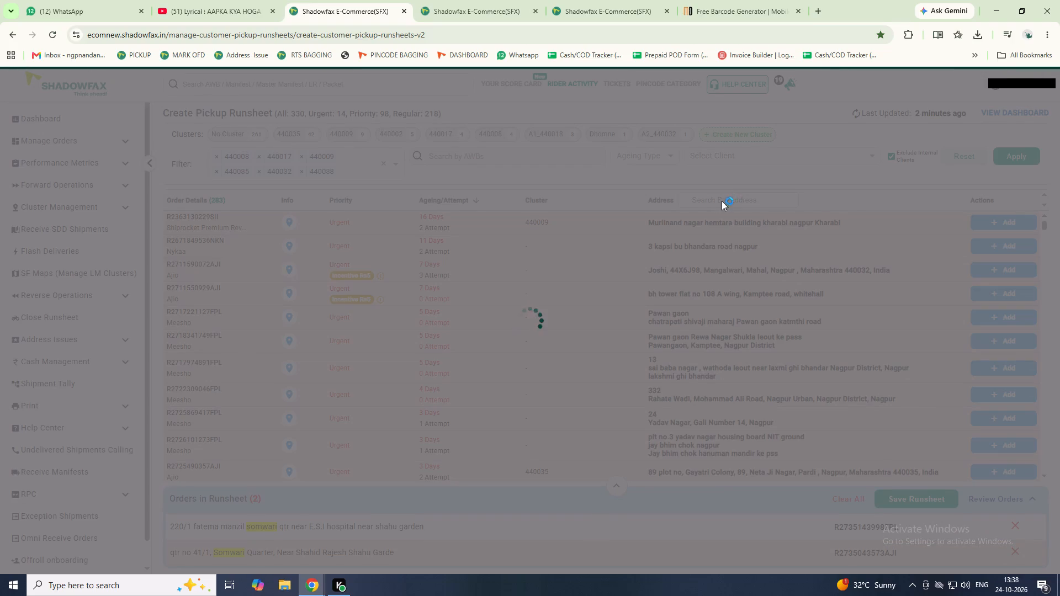
left_click(730, 198)
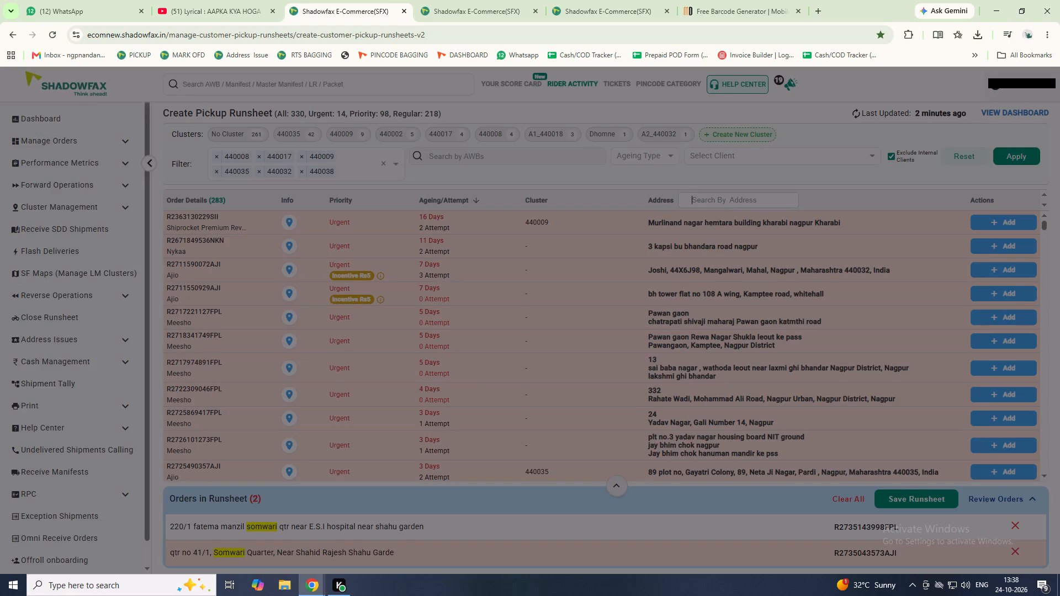
type("sakkardara")
key("Return")
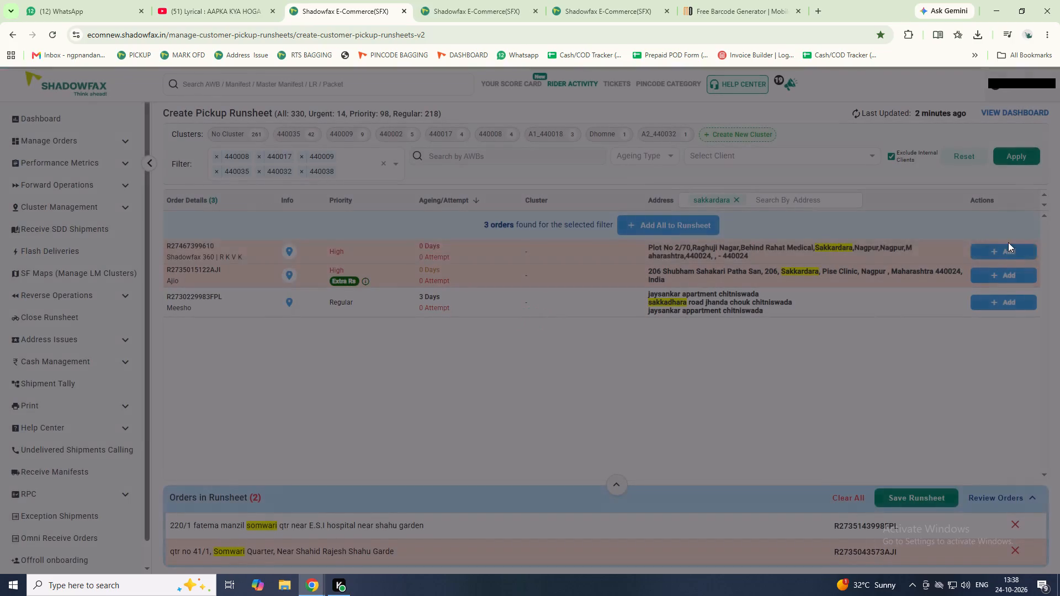
double_click(1011, 252)
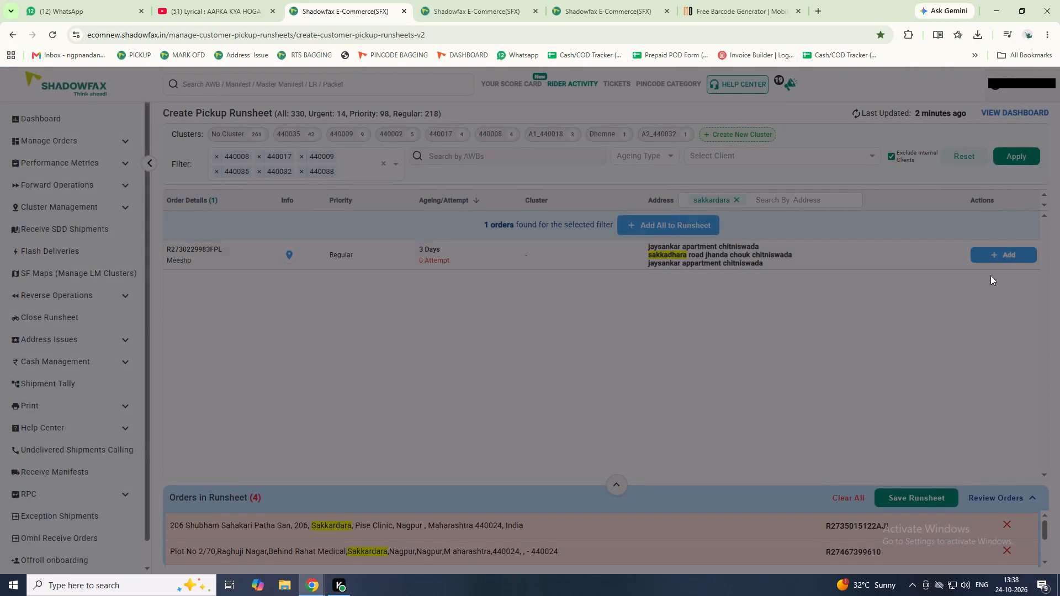
left_click(1017, 252)
Save the pickup runsheet containing the Somwari and Sakkardara orders.
left_click(913, 493)
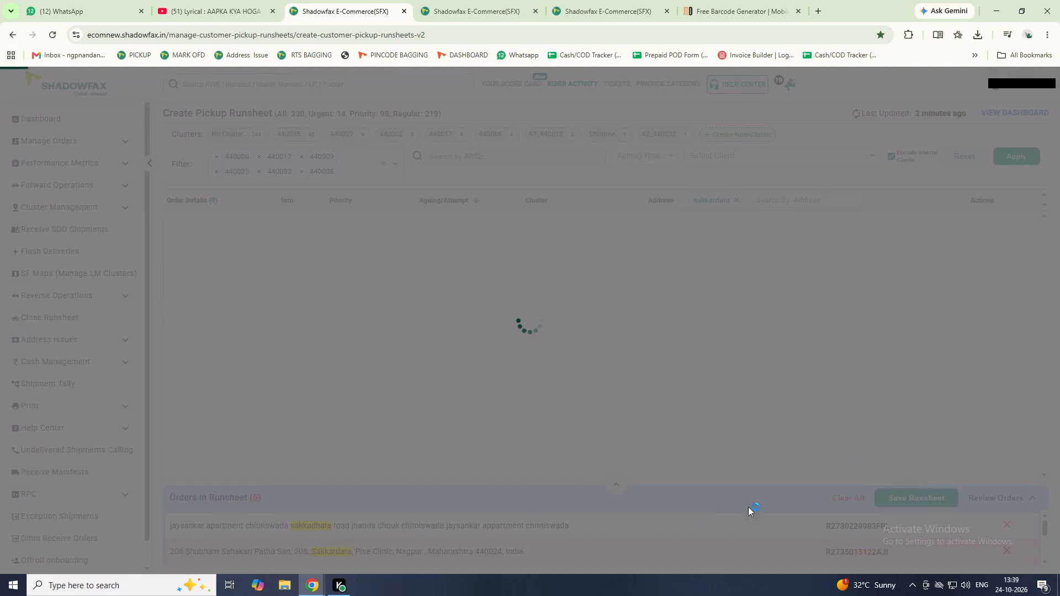
left_click(796, 443)
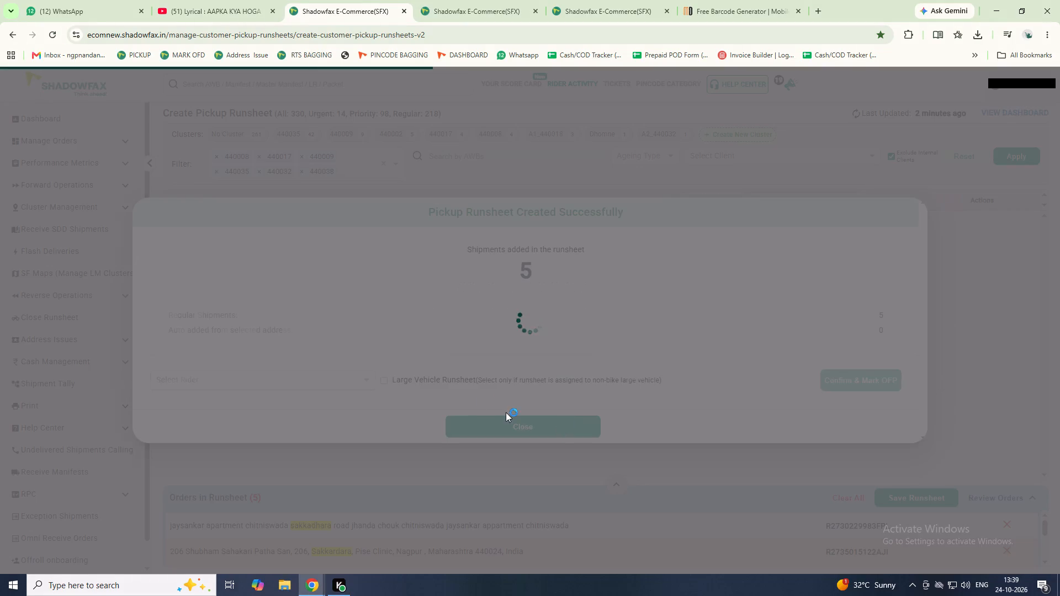
Assign the saved runsheet to the rider Yogesh, mark it OFP and close the confirmation.
left_click(321, 382)
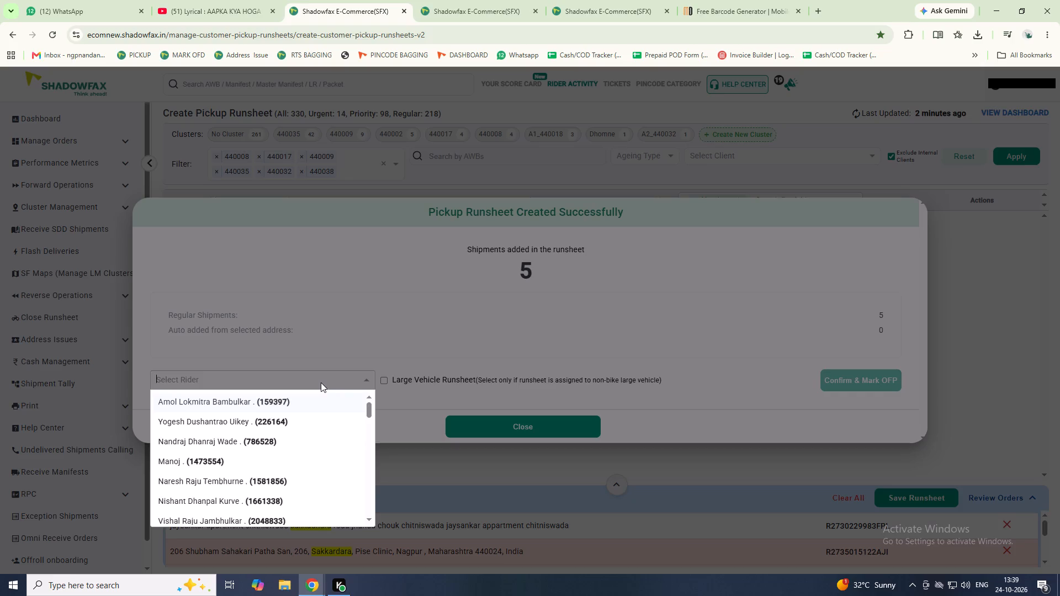
type("yoj")
key("BackSpace")
type("gesh")
key("Return")
key("Tab")
key("Tab")
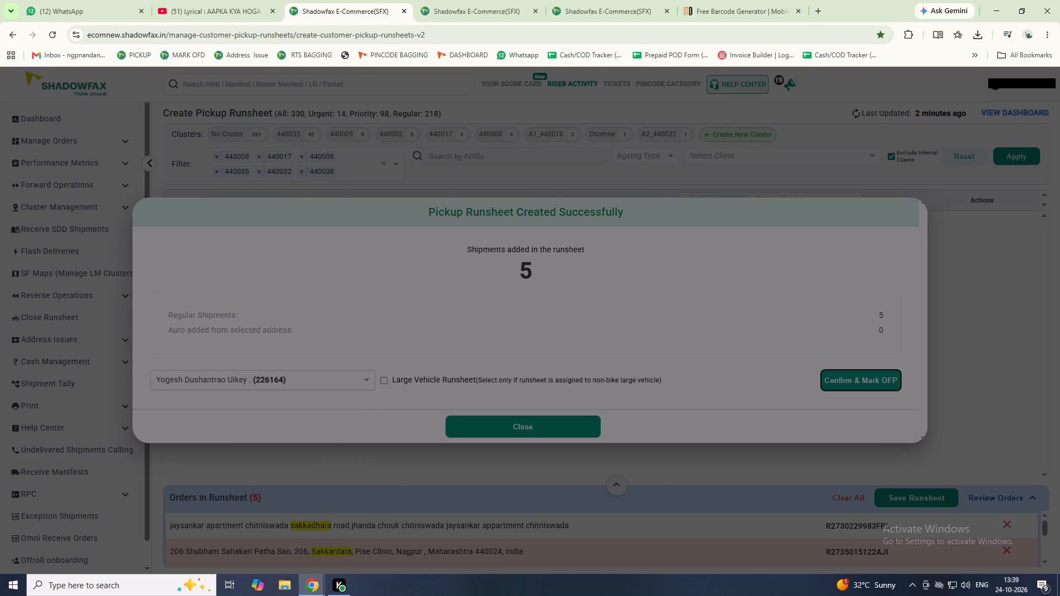
key("Return")
left_click(485, 425)
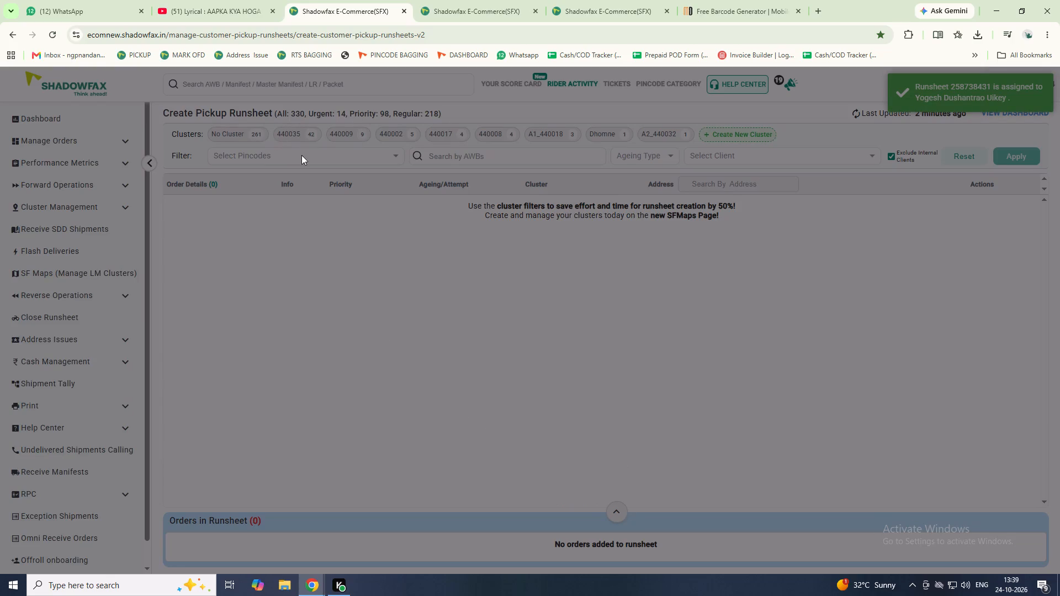
Filter the remaining pickup orders by pincodes 440008, 440017, 440009, 440035, 440032 and 440038 and apply the filter.
left_click(287, 162)
left_click(259, 174)
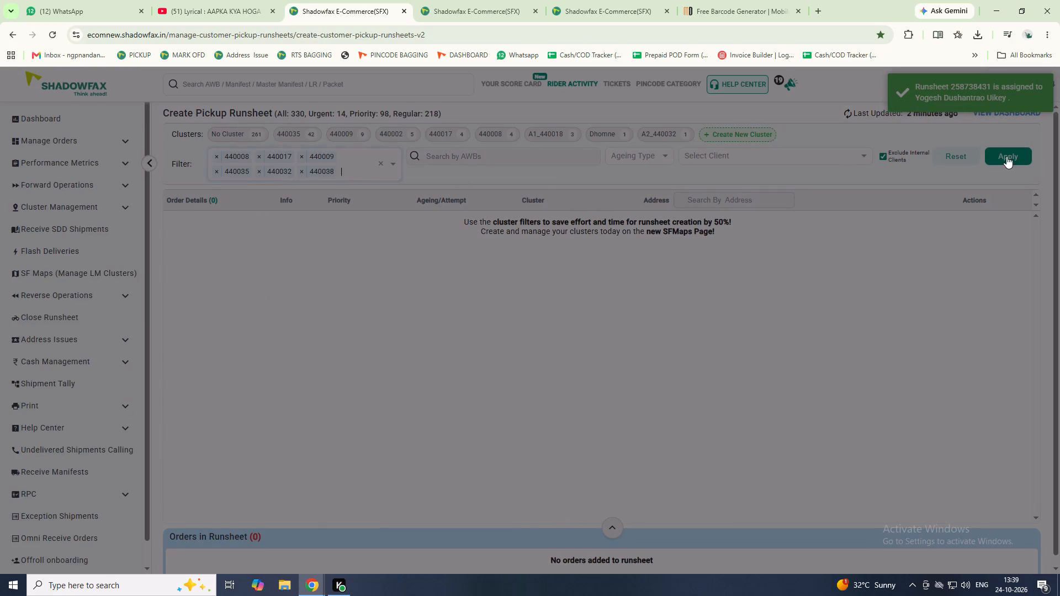
left_click(1006, 156)
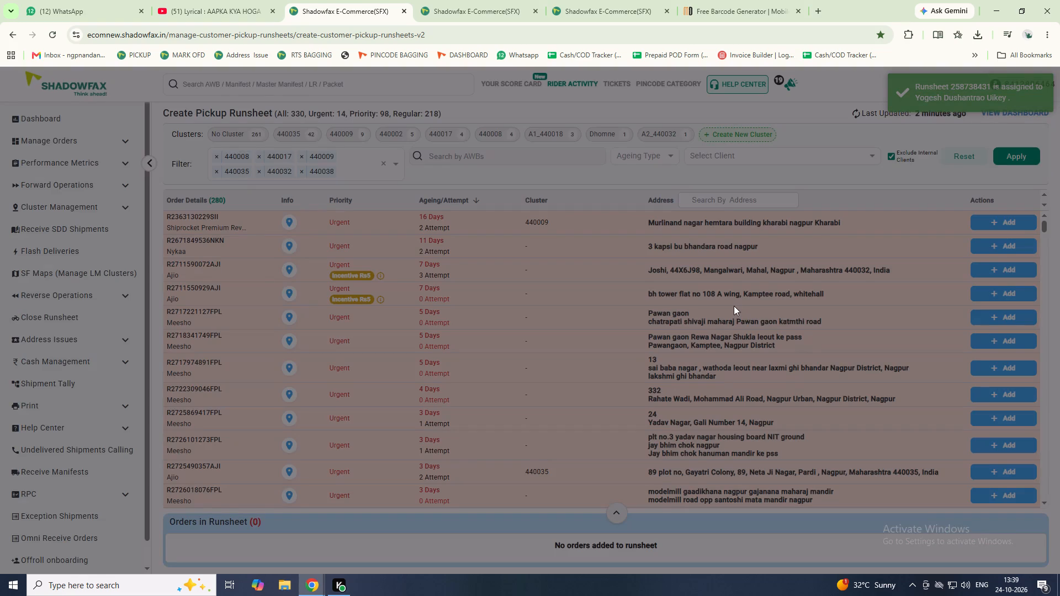
Find the two Kohinoor Lawn, Mahasardha Nagar orders in the filtered pickup list and add both to the runsheet.
scroll(754, 308, "down", 6)
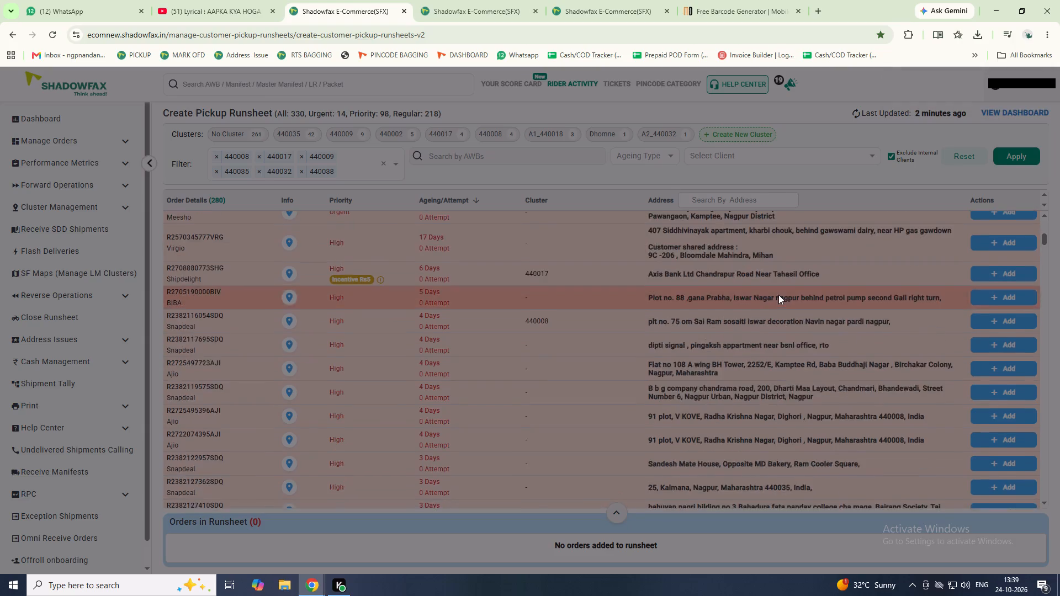
scroll(778, 295, "down", 18)
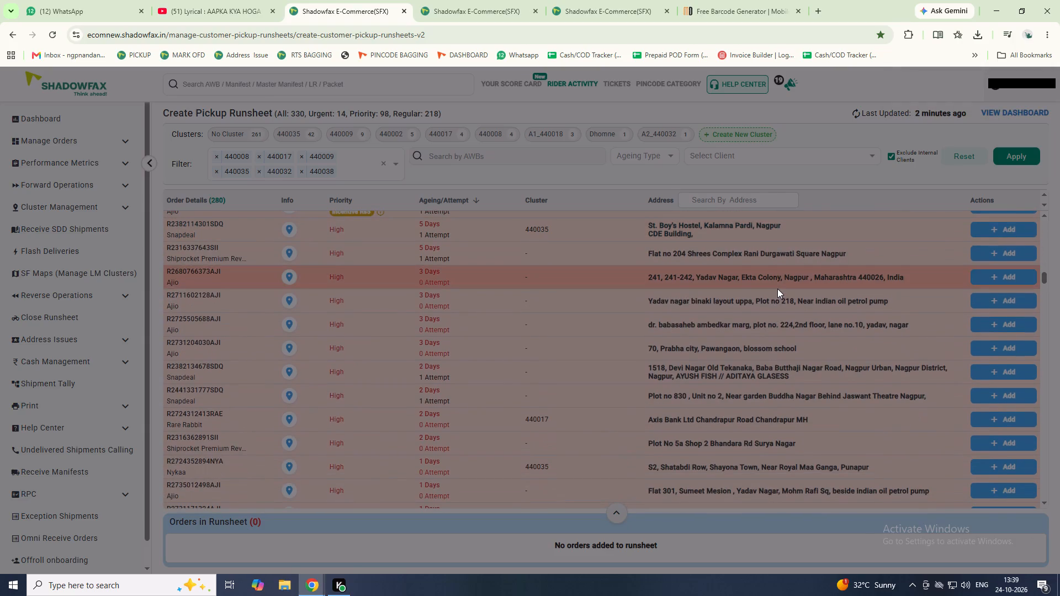
scroll(777, 289, "down", 14)
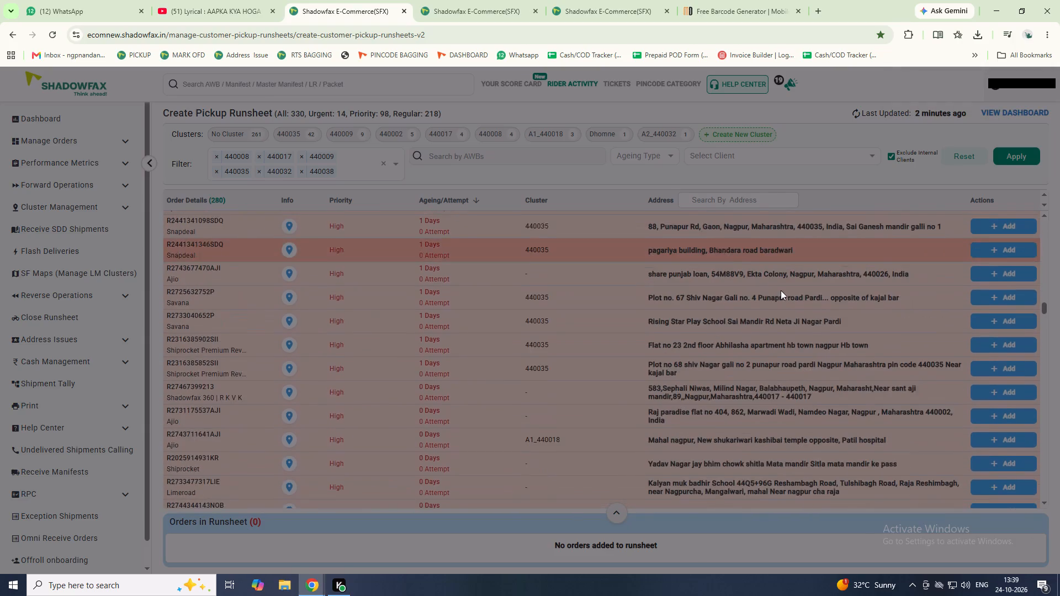
scroll(780, 289, "down", 17)
scroll(780, 286, "down", 17)
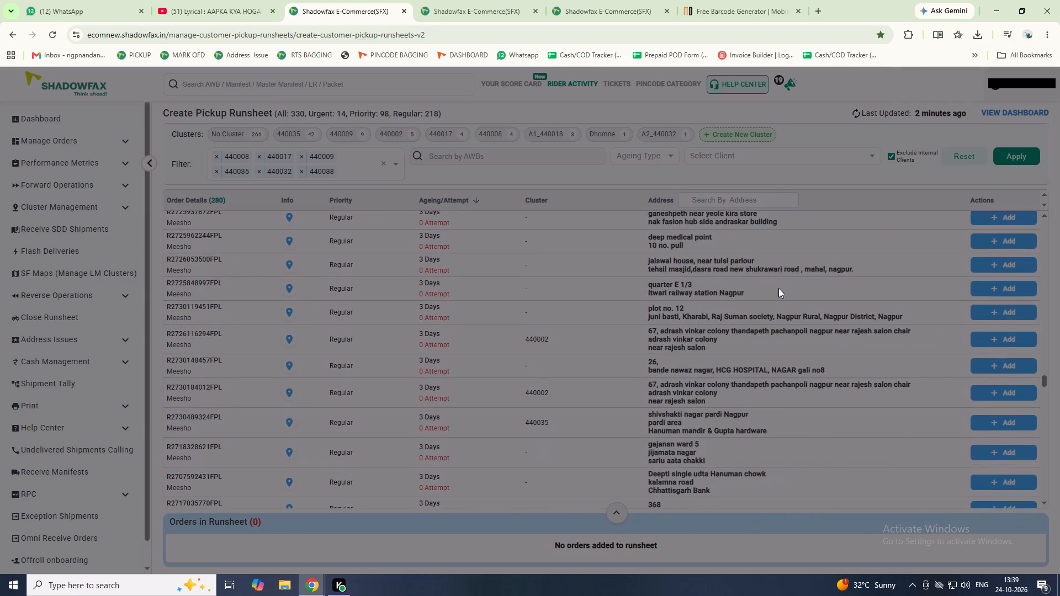
scroll(778, 289, "down", 16)
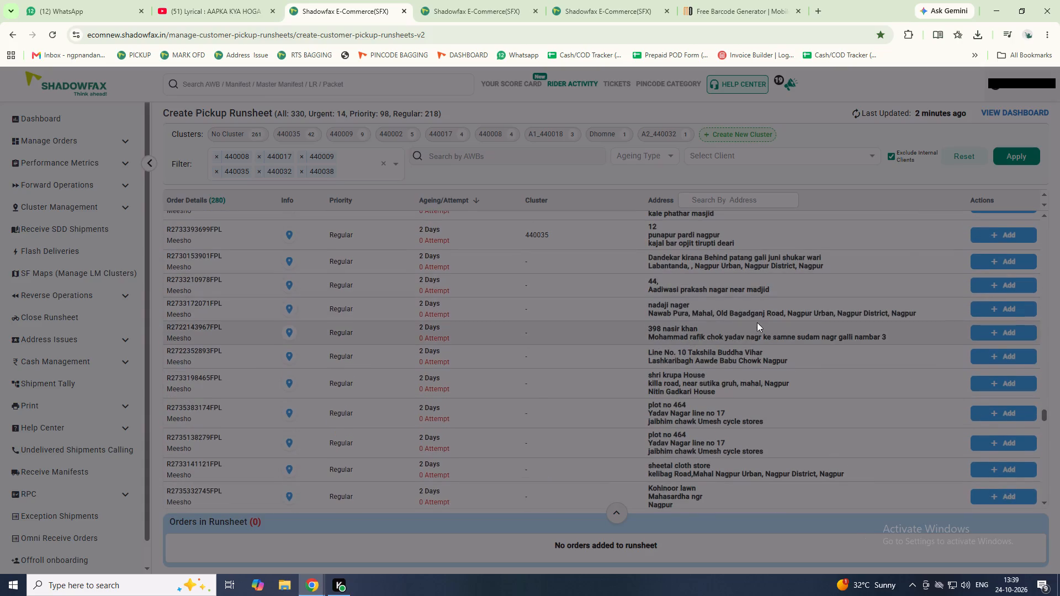
scroll(785, 300, "down", 8)
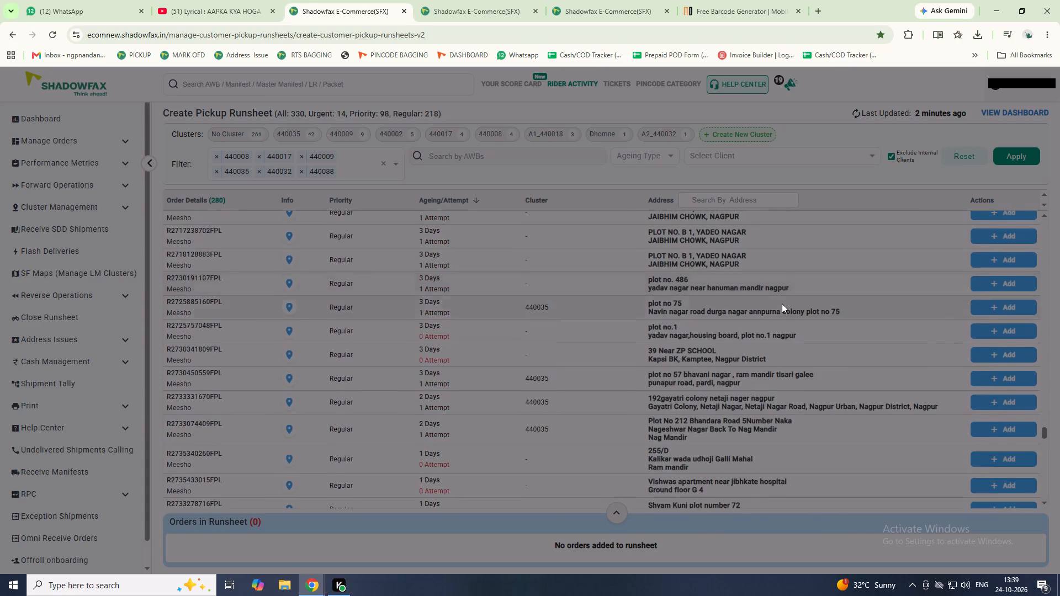
scroll(781, 302, "up", 4)
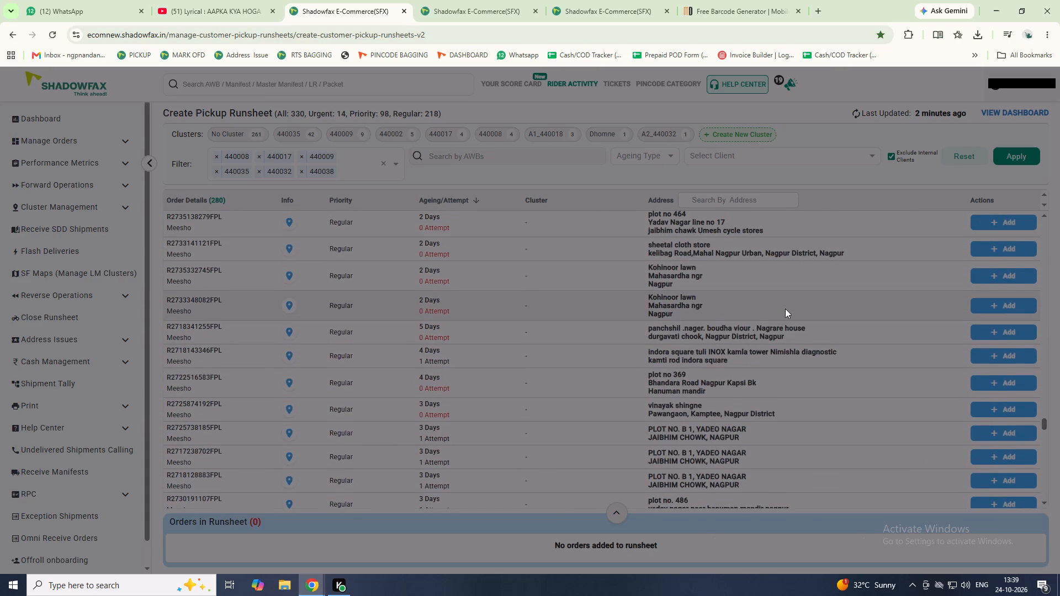
left_click(997, 274)
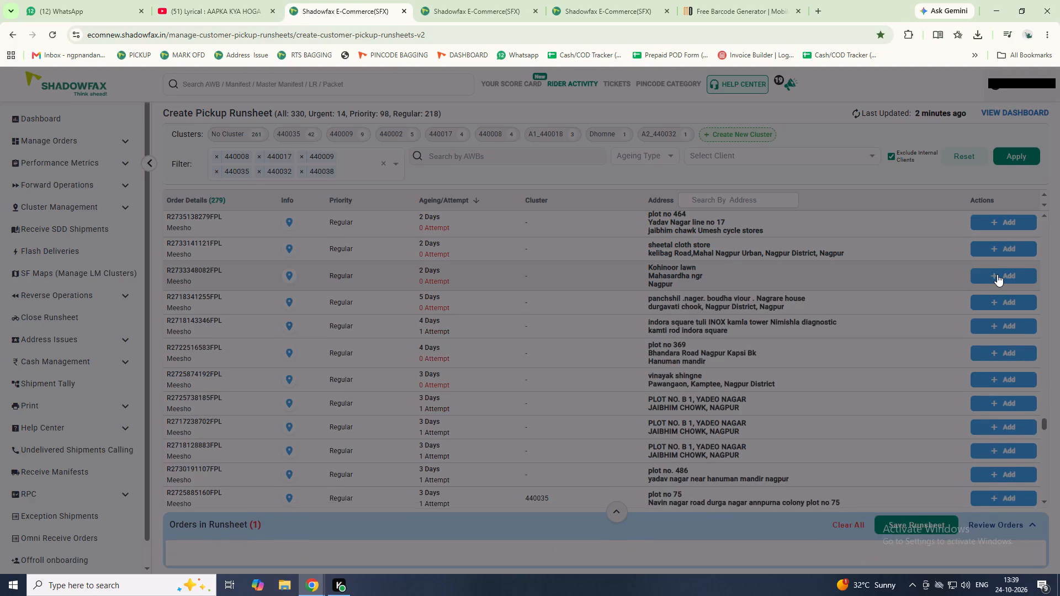
left_click(997, 274)
Search addresses for "wathoda" and add the matching orders individually, leaving out the Tarodi Bk Road hotel order.
double_click(727, 198)
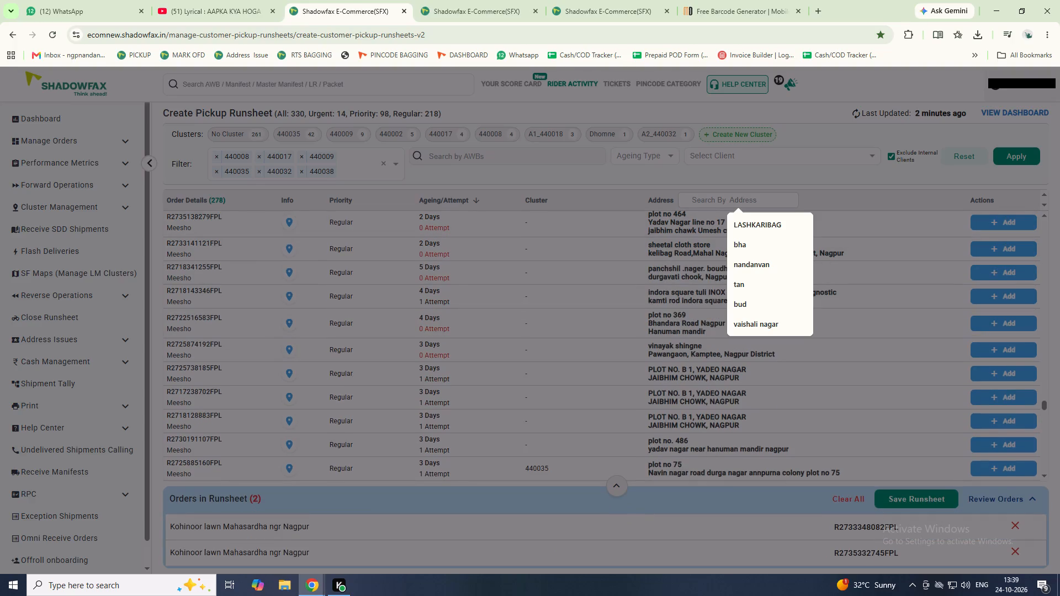
type("wathoda")
key("Return")
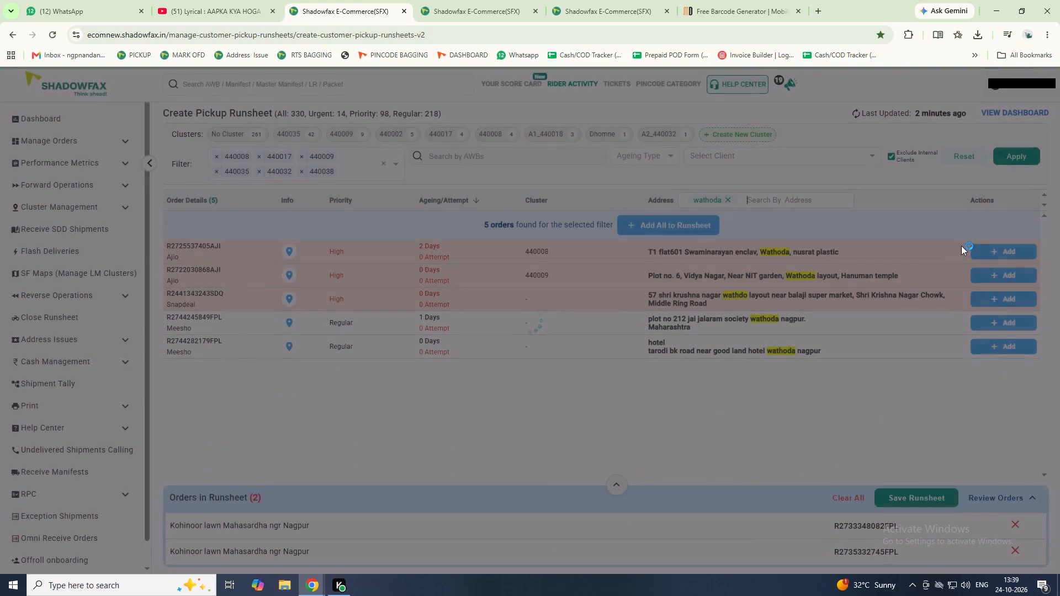
left_click(690, 222)
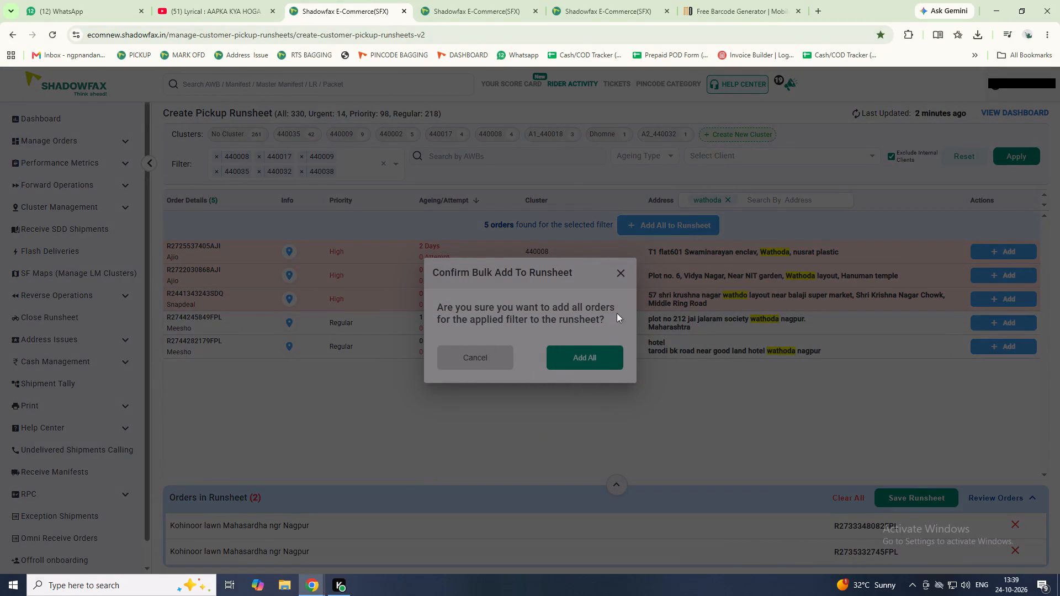
left_click(620, 274)
double_click(1013, 253)
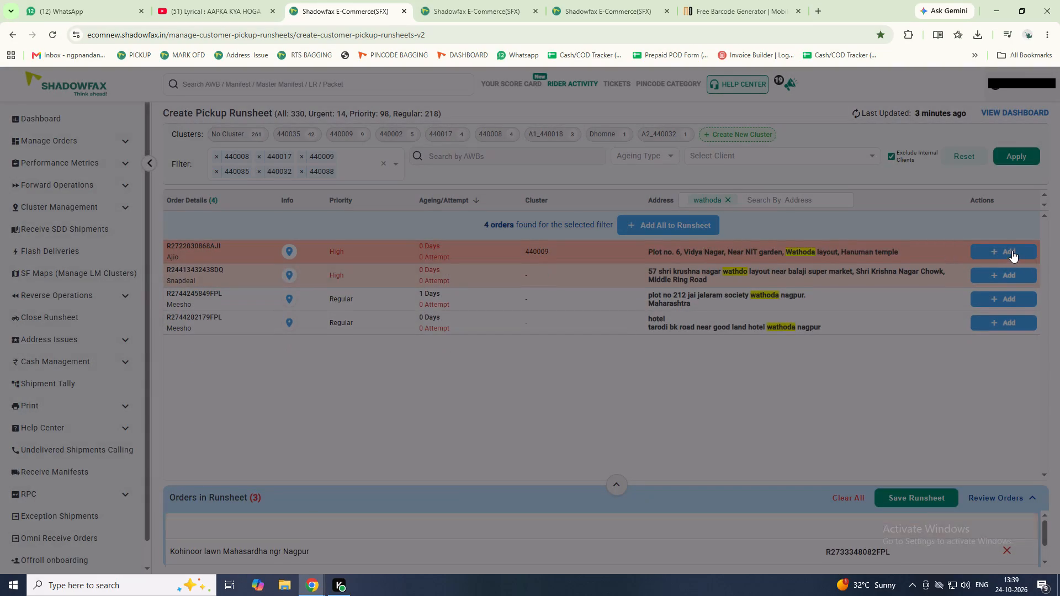
left_click(1013, 251)
left_click(1014, 252)
Save the pickup runsheet containing the Kohinoor Lawn and Wathoda orders.
left_click(909, 492)
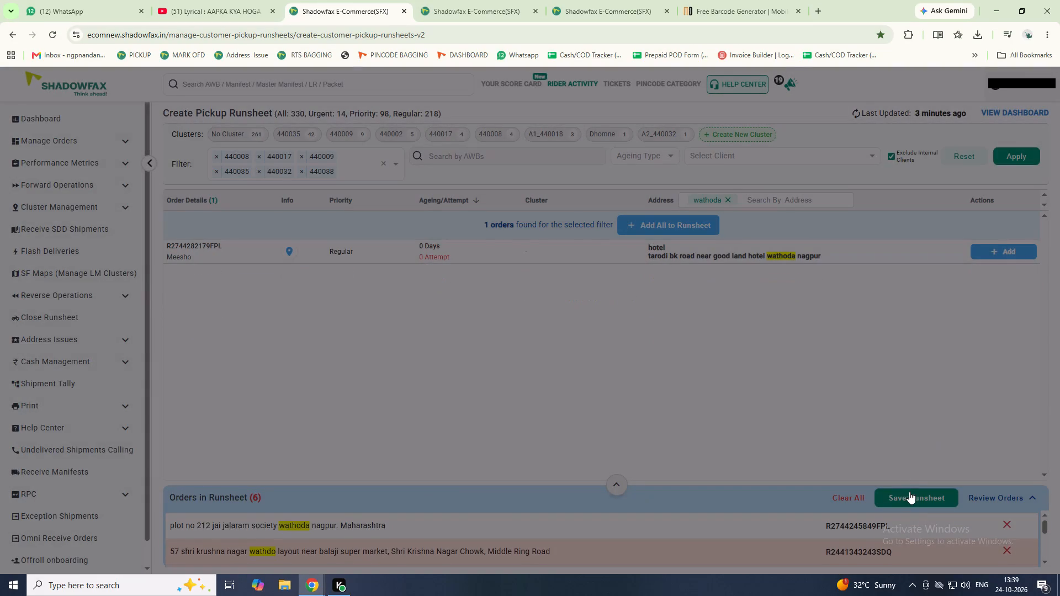
left_click(814, 453)
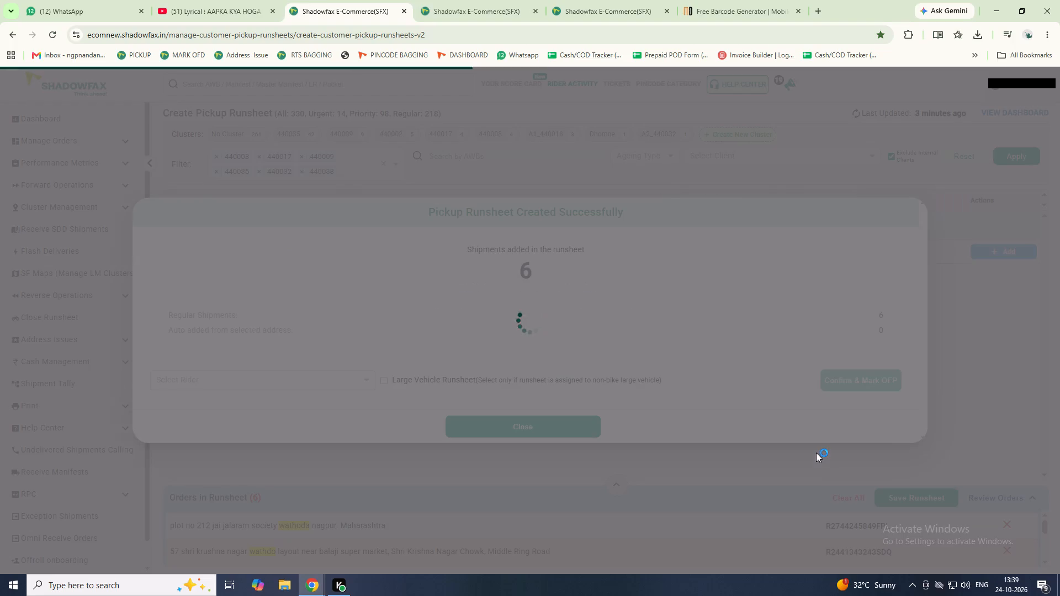
Assign the saved runsheet to the rider Dhomne, mark it OFP and close the confirmation.
left_click(328, 367)
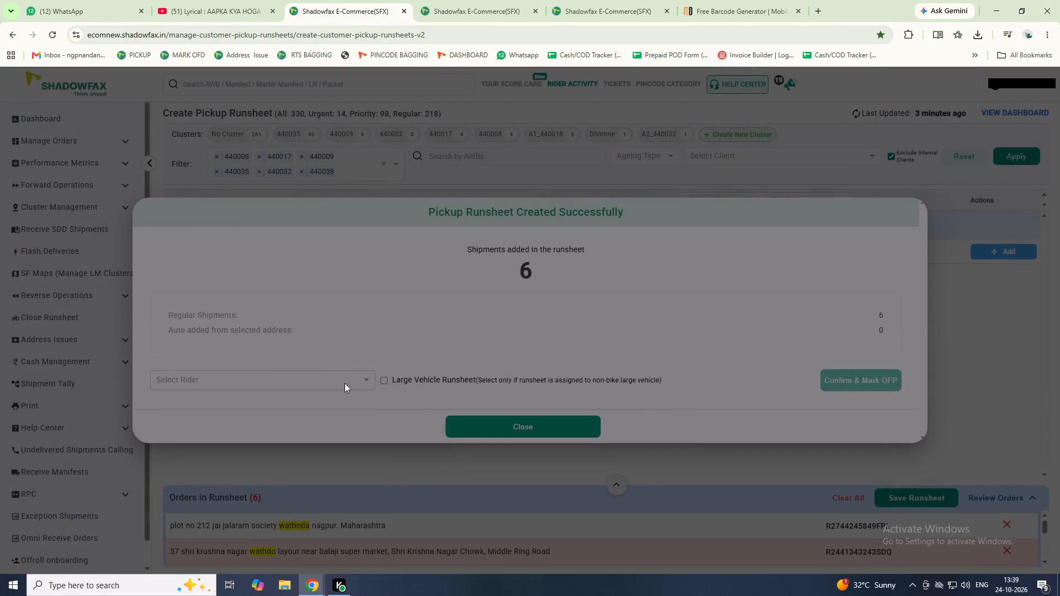
left_click(345, 383)
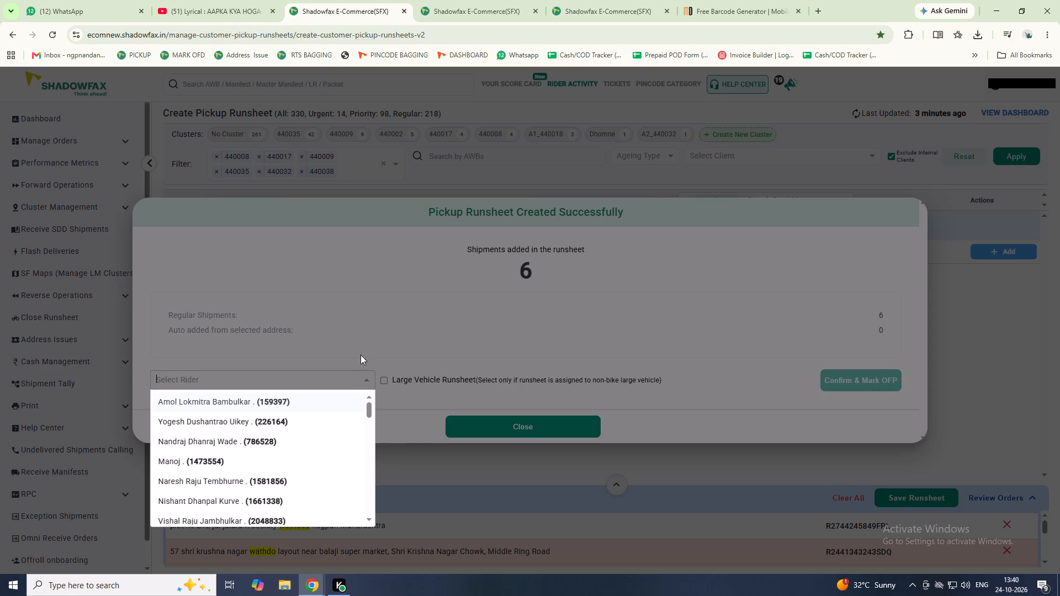
type("dhom")
key("n")
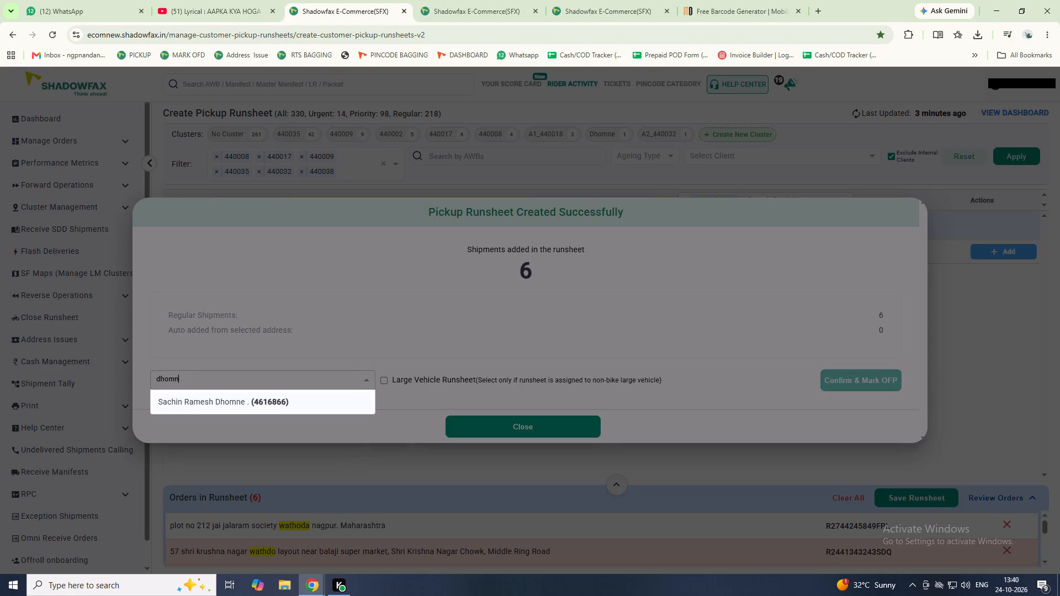
key("Return")
key("Tab")
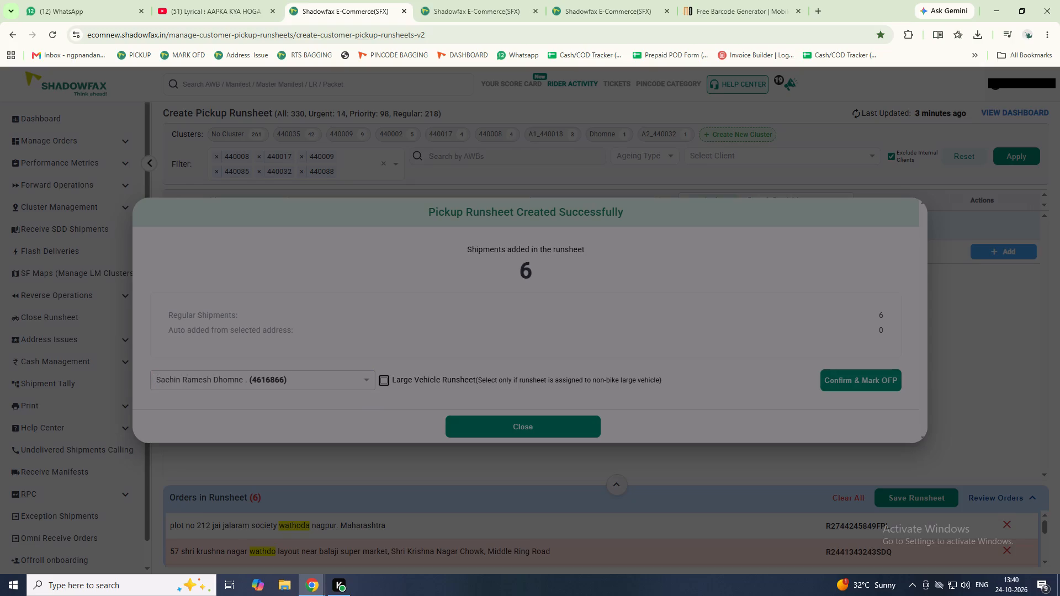
key("Tab")
key("Return")
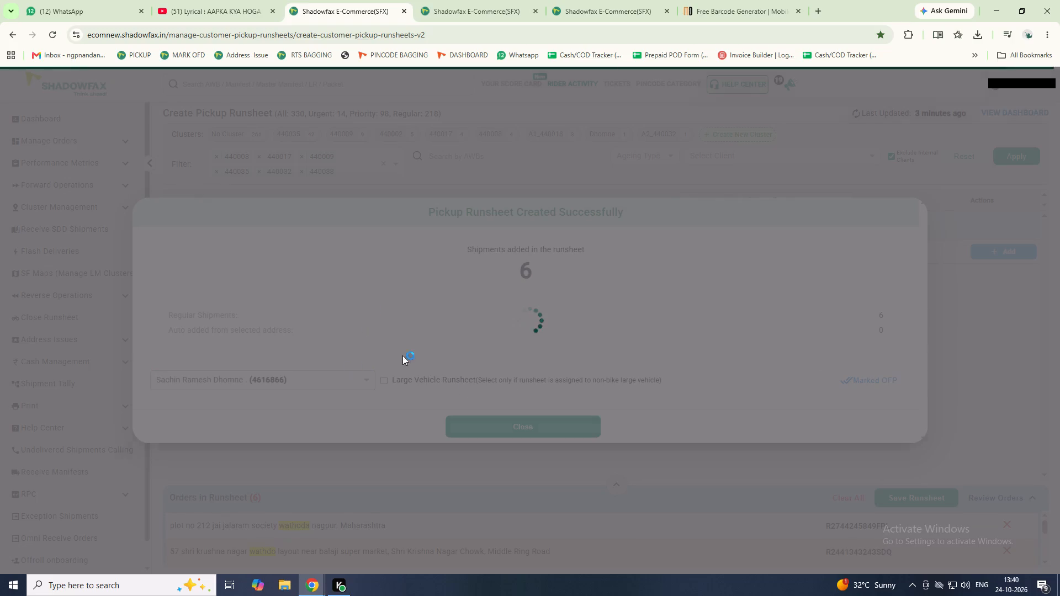
left_click(526, 425)
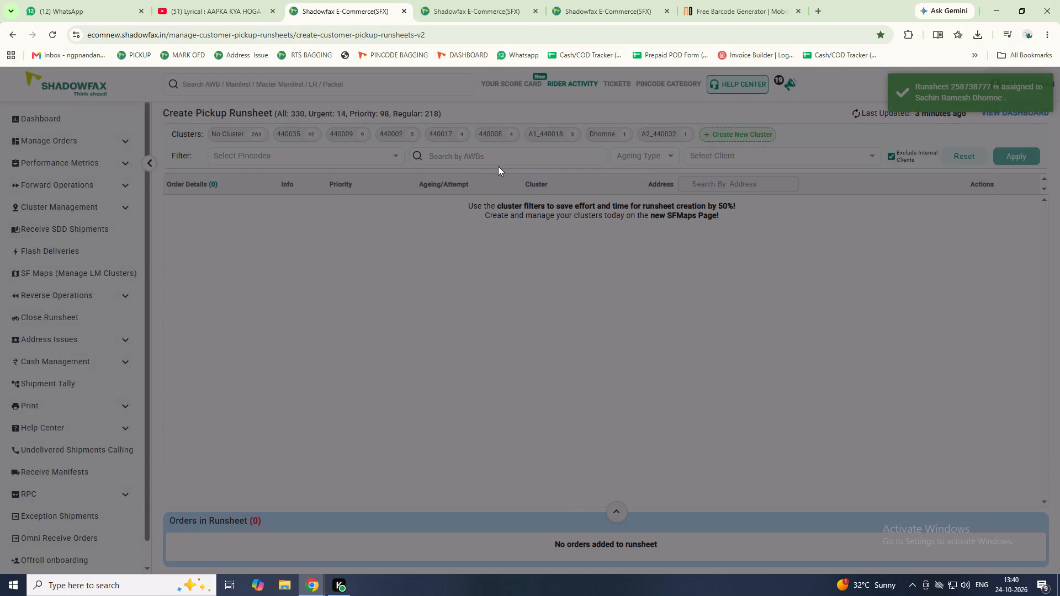
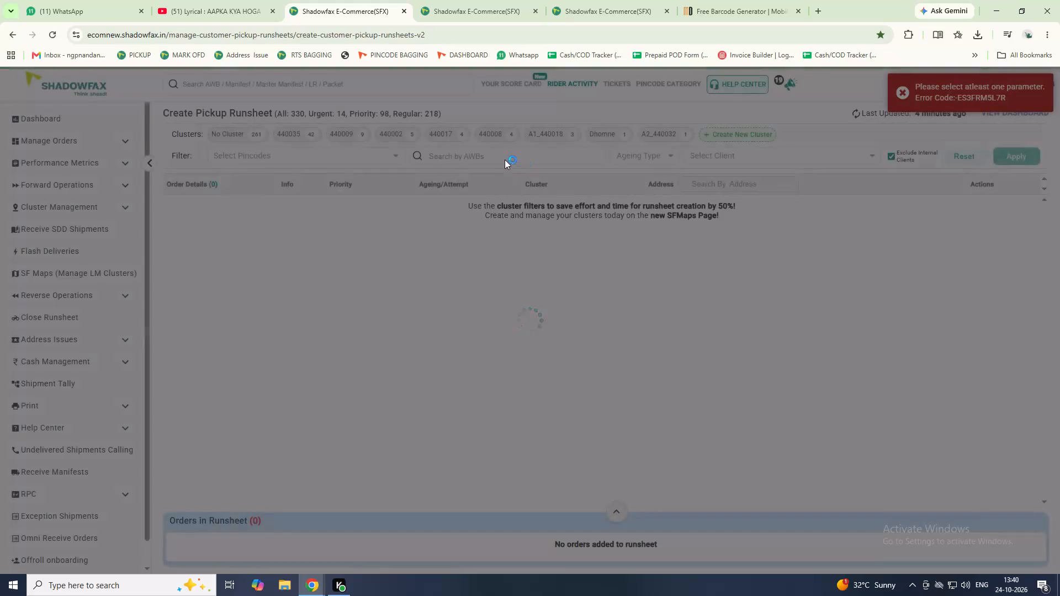
left_click(501, 158)
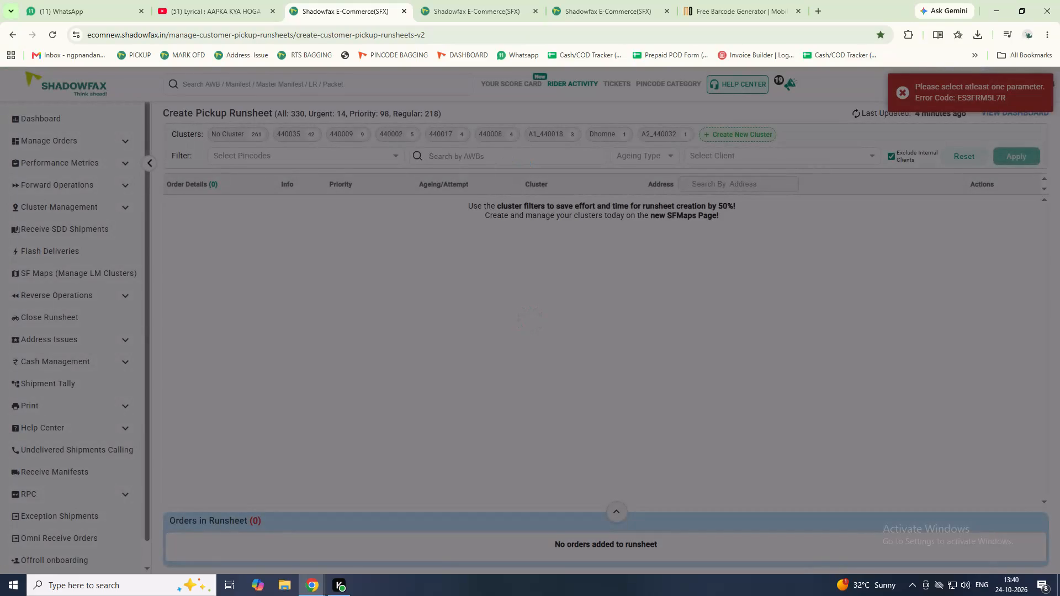
key("ctrl+v")
key("Return")
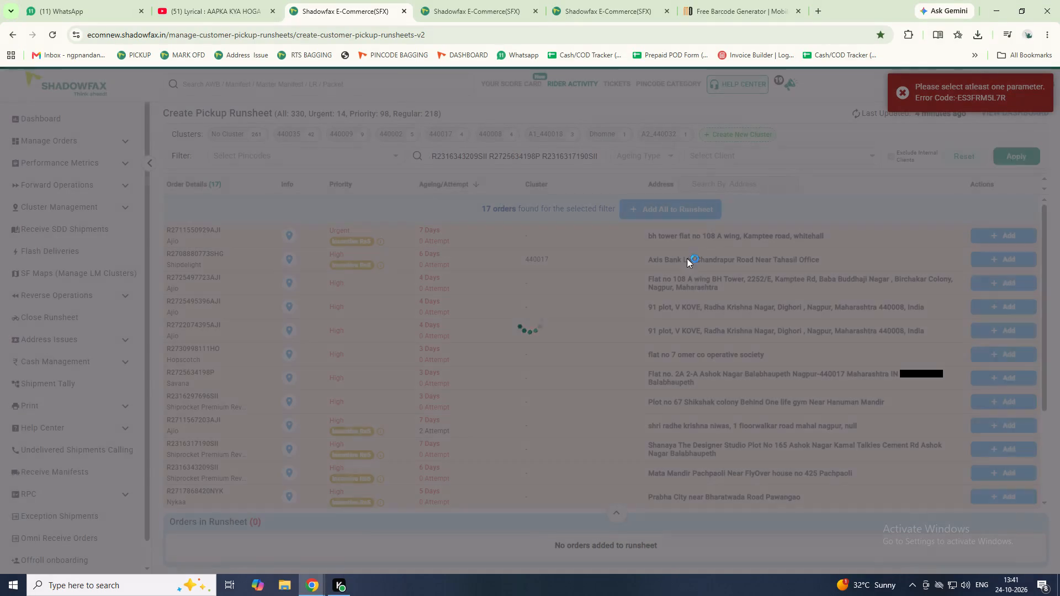
scroll(835, 307, "down", 7)
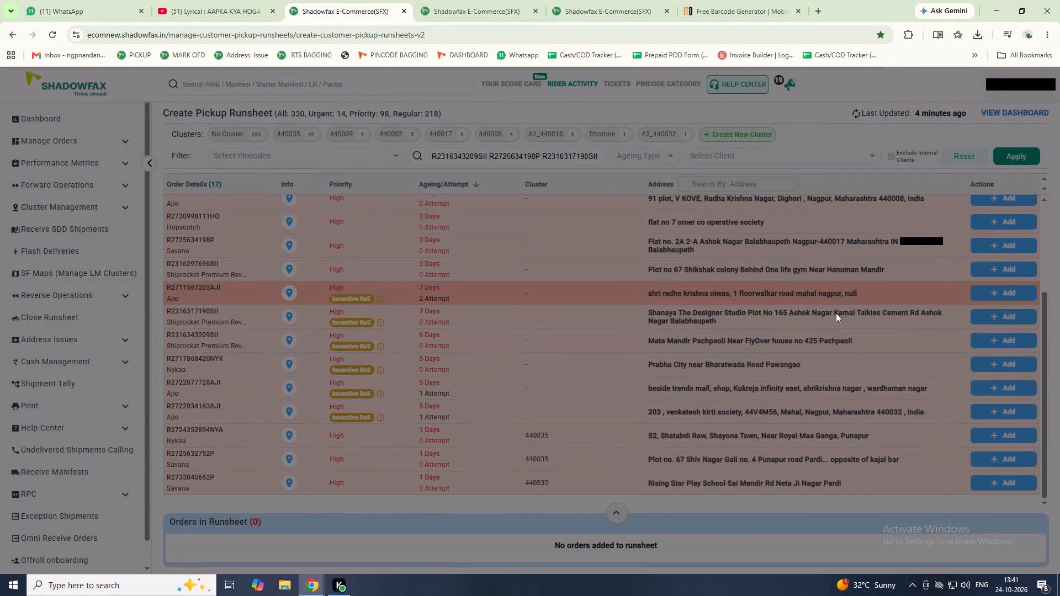
scroll(836, 313, "down", 2)
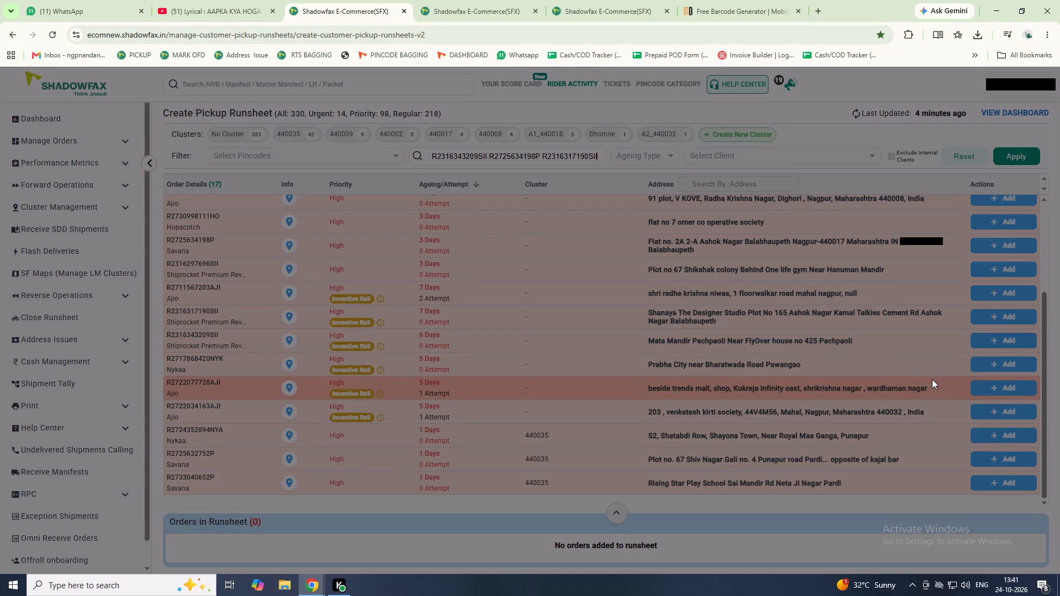
scroll(893, 398, "up", 1)
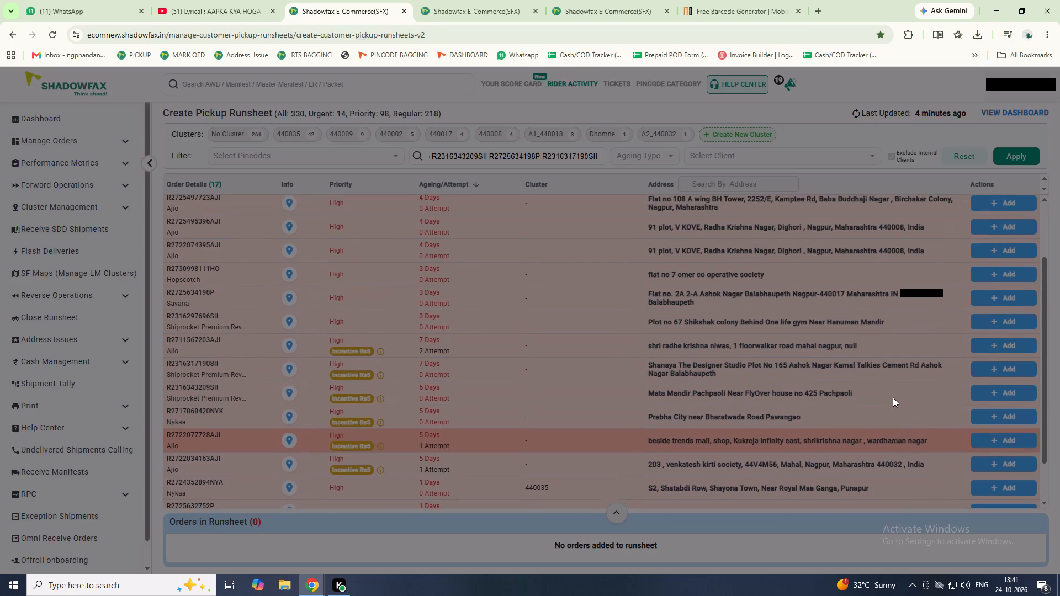
scroll(830, 402, "up", 1)
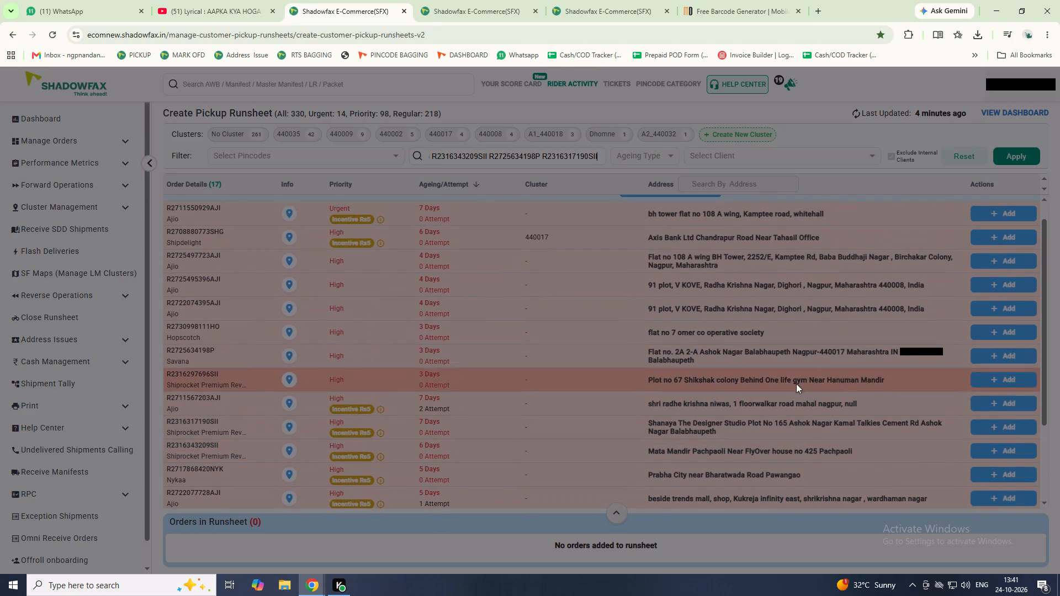
scroll(896, 330, "down", 1)
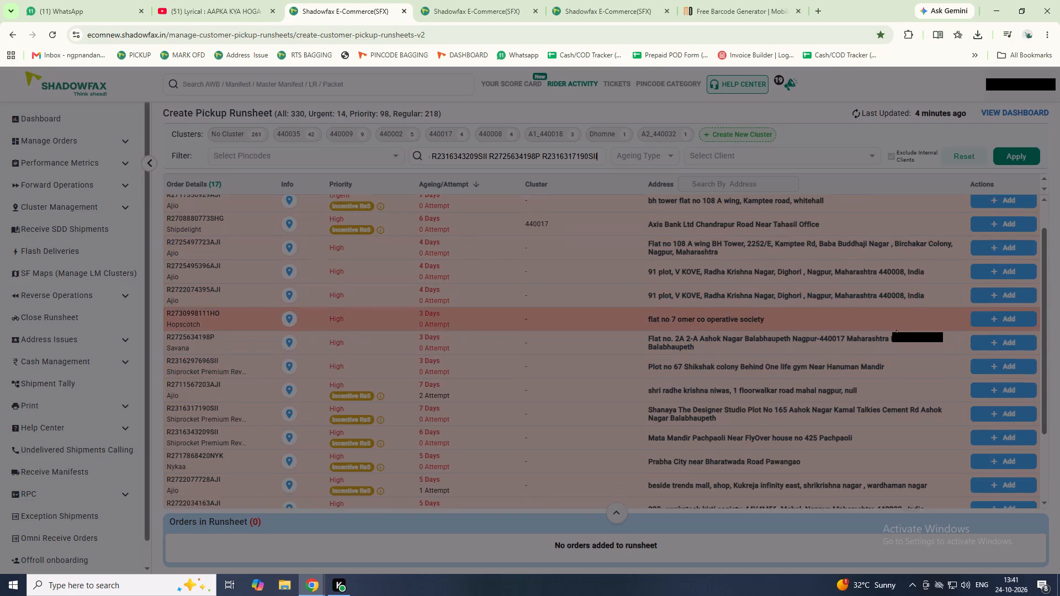
scroll(891, 350, "down", 1)
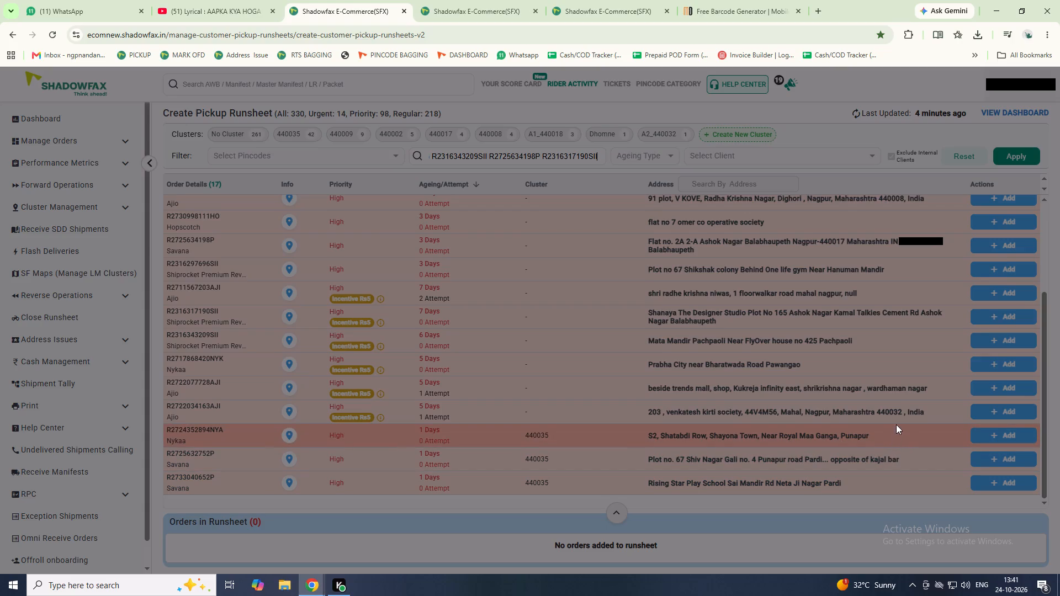
scroll(907, 382, "up", 2)
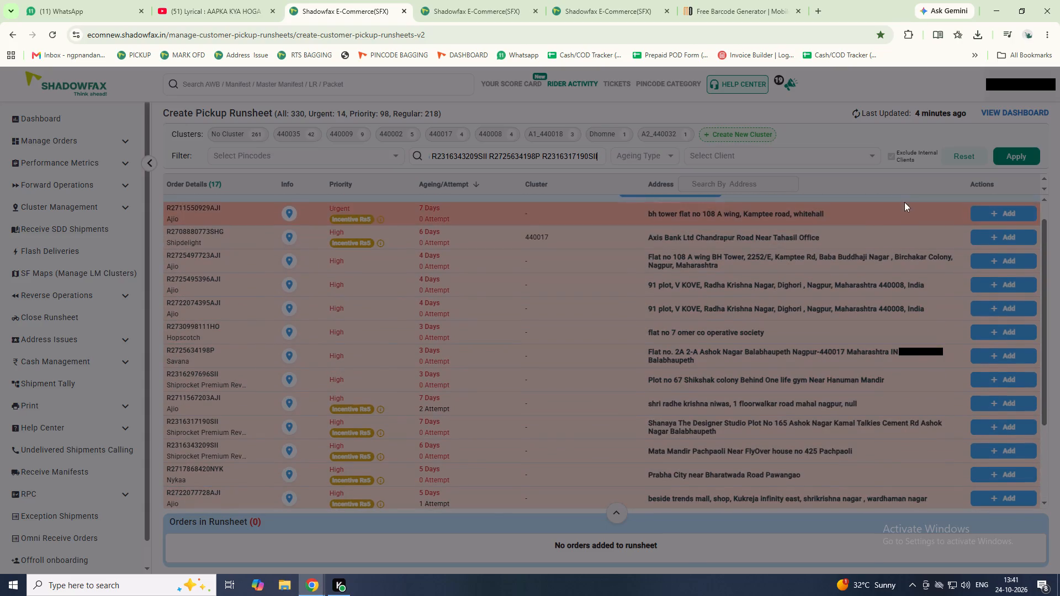
left_click(1011, 358)
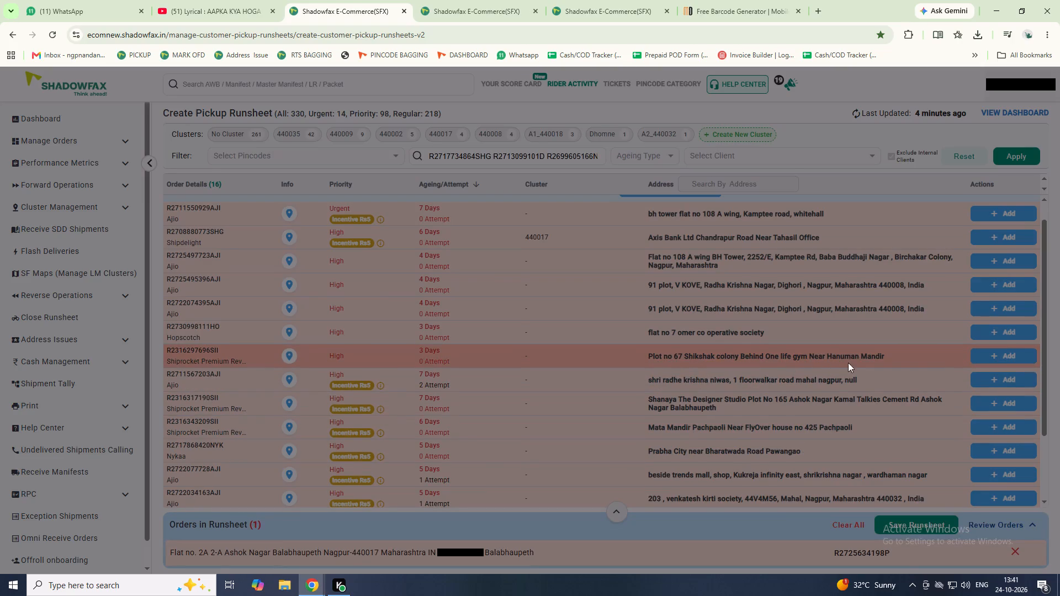
Save the pickup runsheet containing the Balabhaupeth order without adding any of the suggested urgent pickups.
scroll(904, 386, "up", 1)
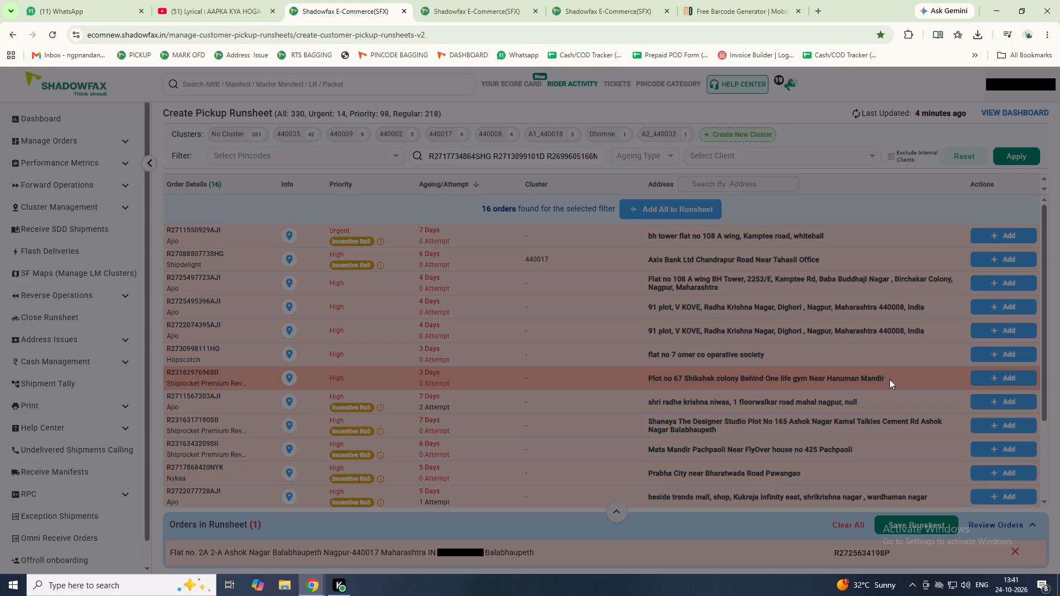
left_click(908, 531)
left_click(802, 439)
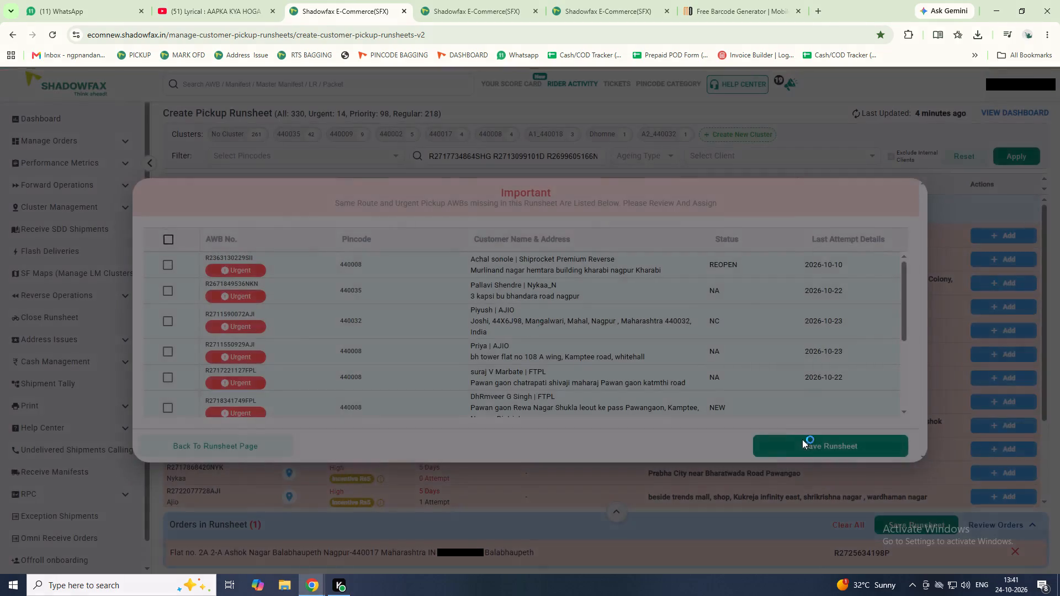
Assign the saved runsheet to the rider Aryan, mark it OFP and close the confirmation.
left_click(325, 383)
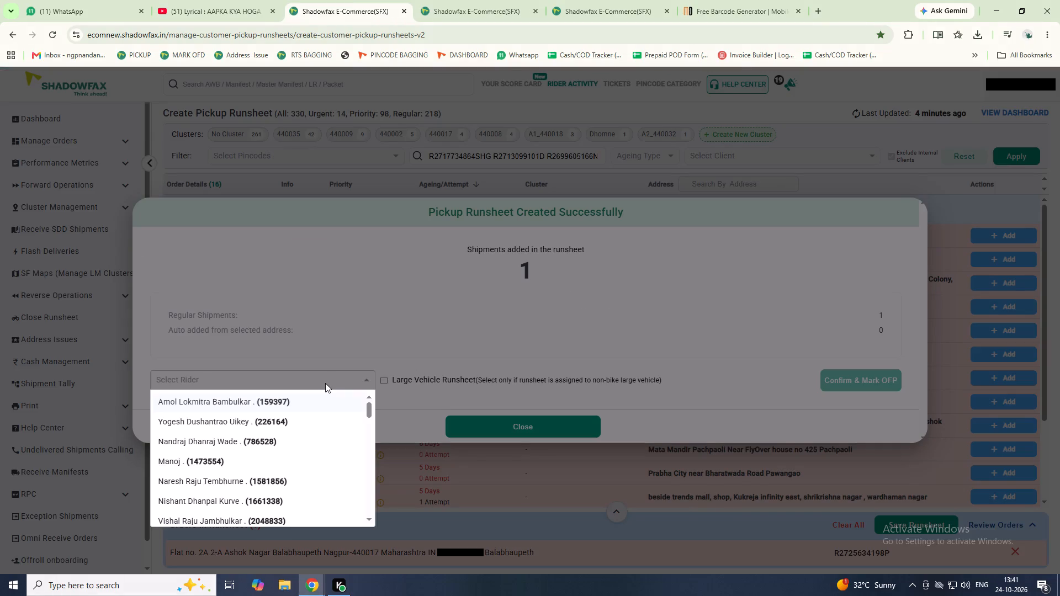
type("aryan")
key("Return")
key("Tab")
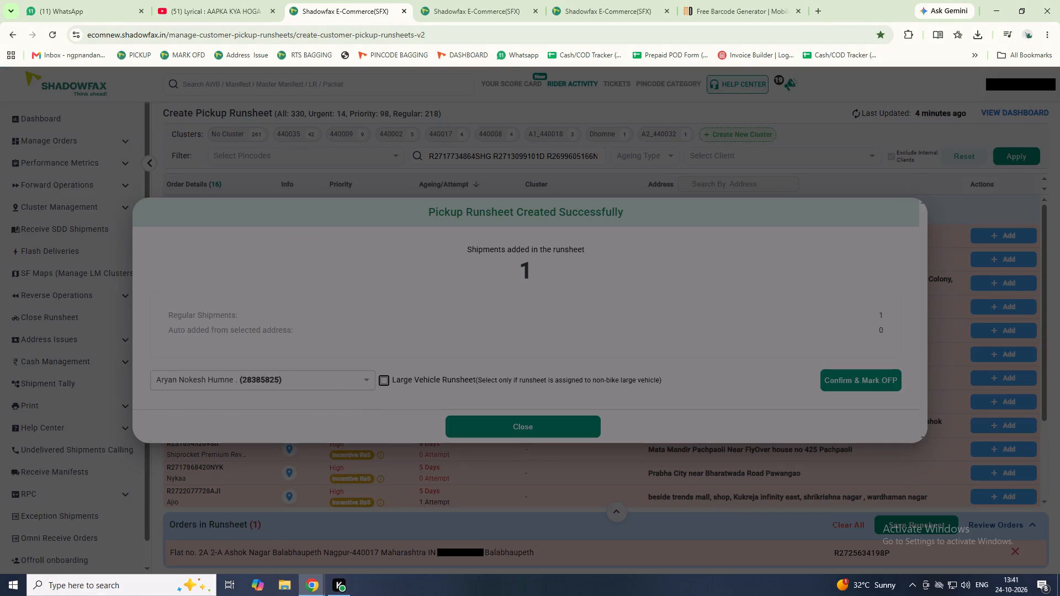
key("Tab")
key("Return")
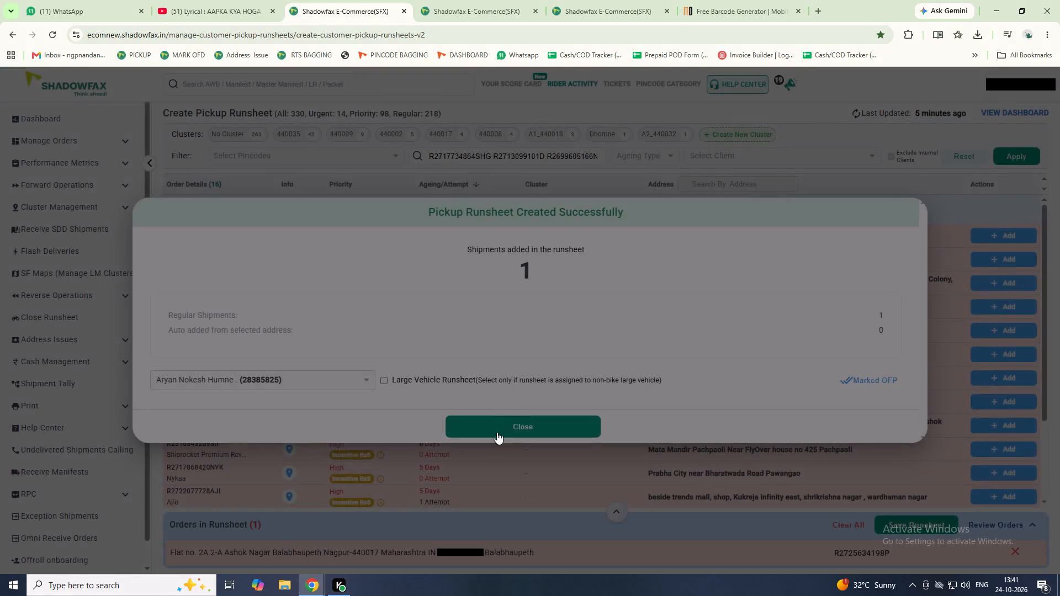
left_click(497, 432)
left_click(509, 161)
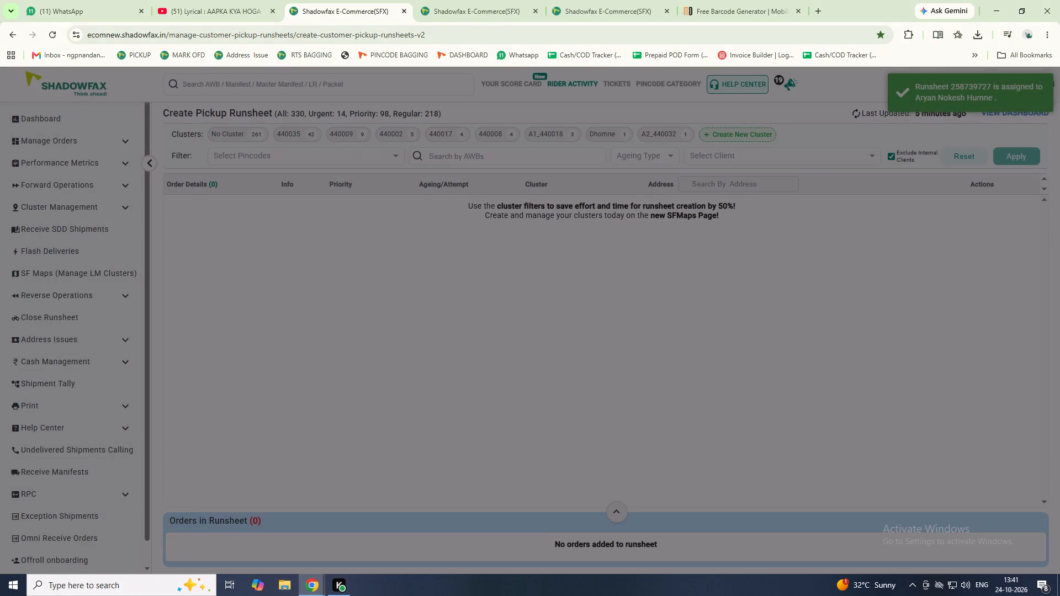
key("ctrl+v")
key("Return")
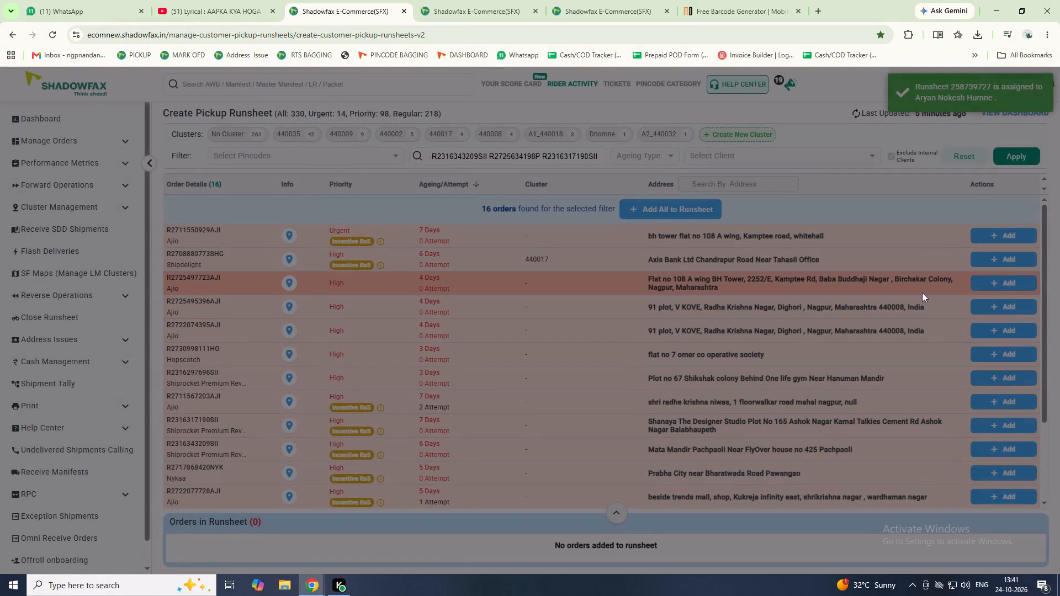
left_click(993, 284)
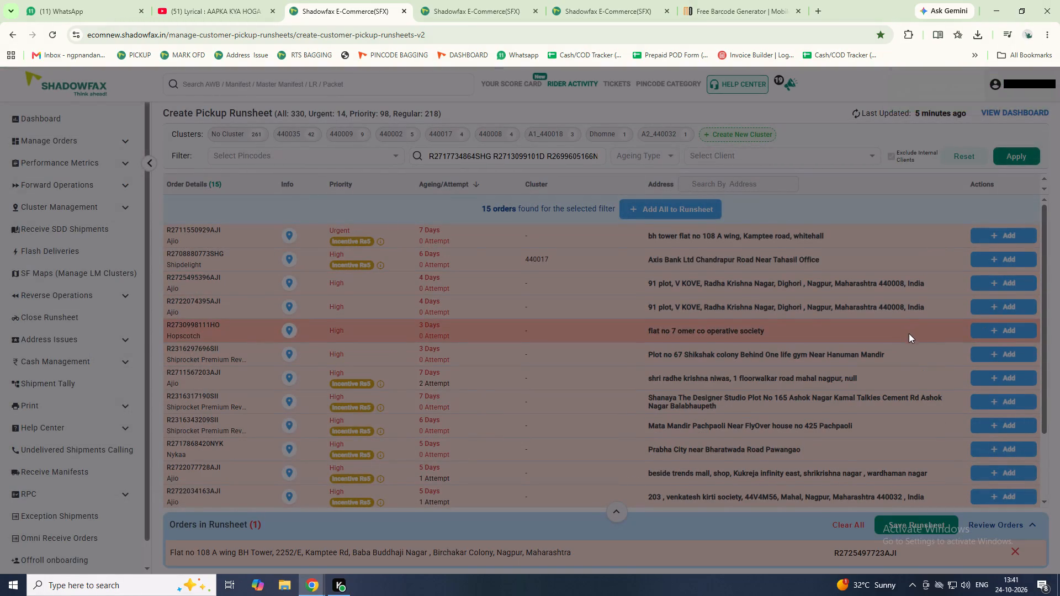
Check the remaining filtered orders, then save the runsheet with only the Birchakar Colony order, leaving out the suggested urgent pickups.
scroll(915, 331, "down", 3)
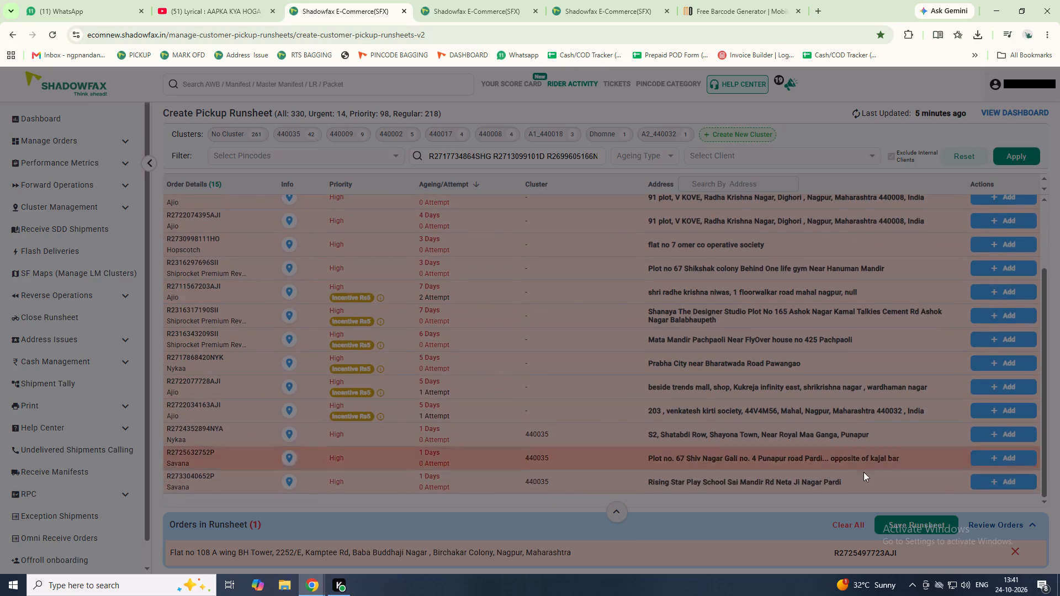
left_click(904, 525)
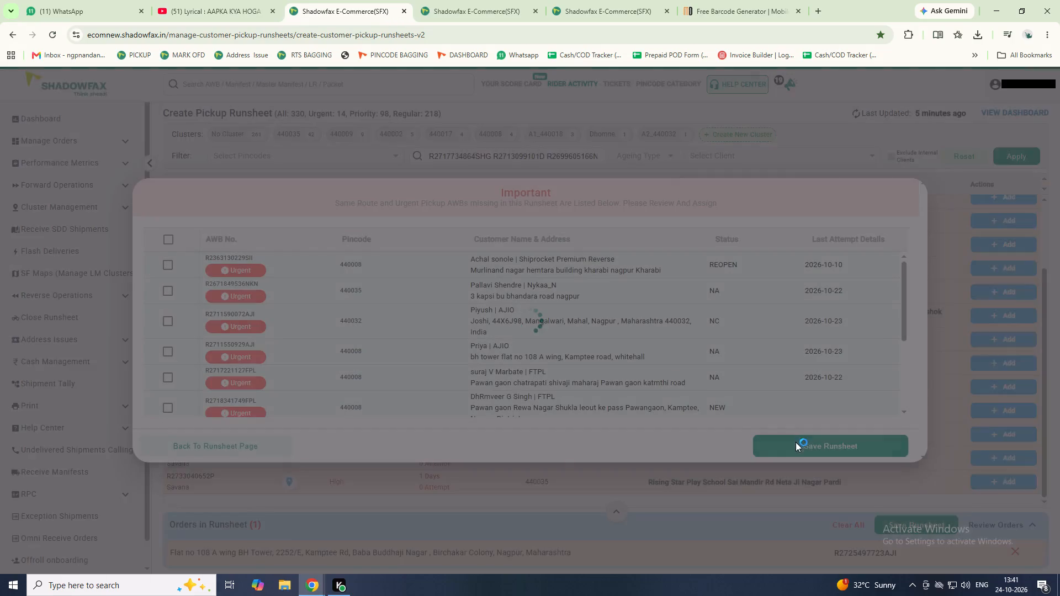
left_click(799, 446)
Assign the saved runsheet to the rider Sahil, mark it OFP and close the confirmation.
left_click(287, 384)
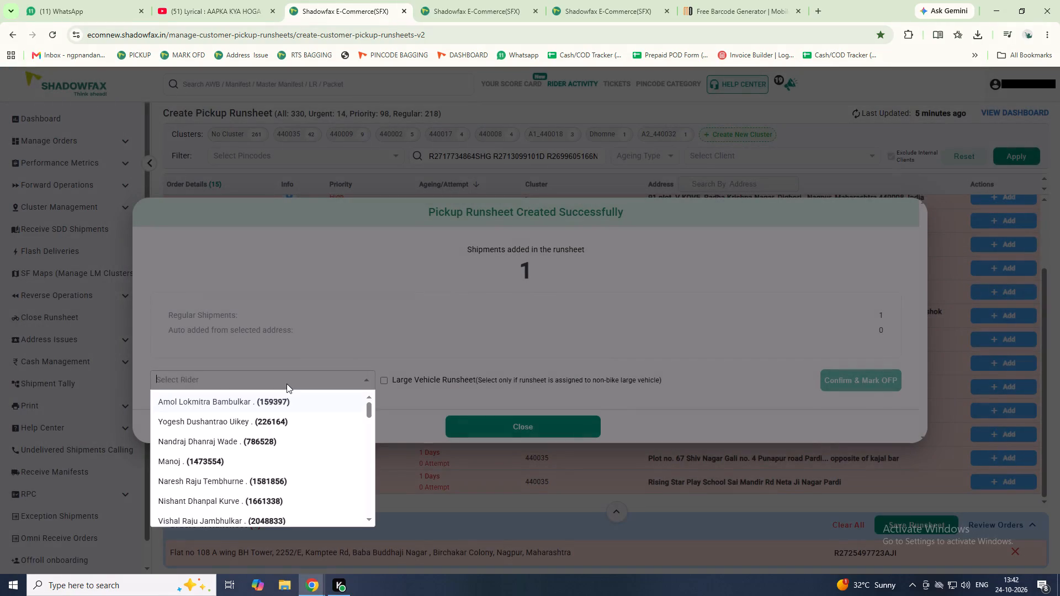
type("sahil")
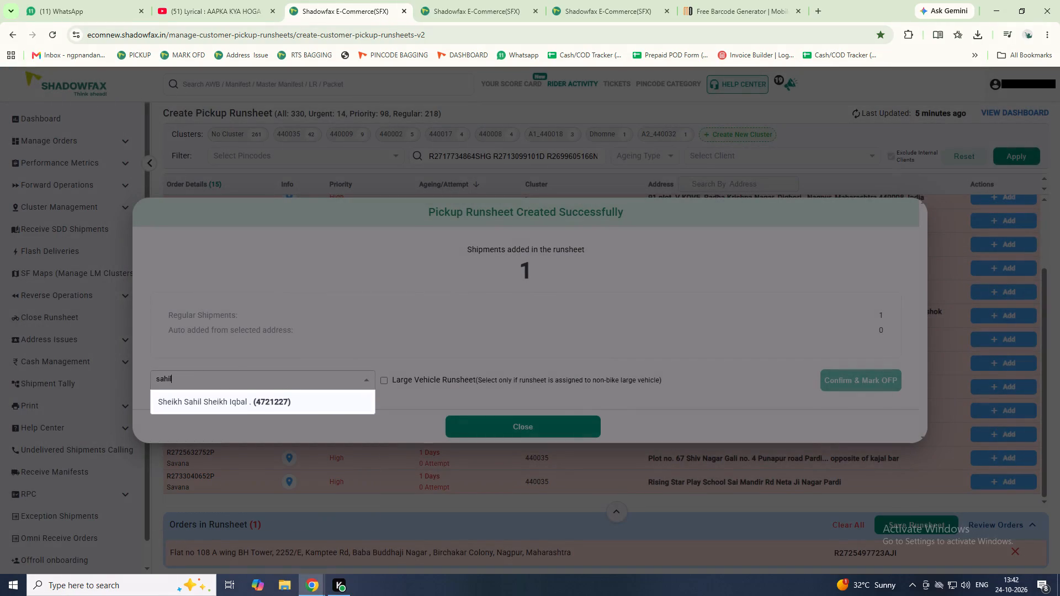
key("Return")
key("Tab")
key("Tab")
key("Return")
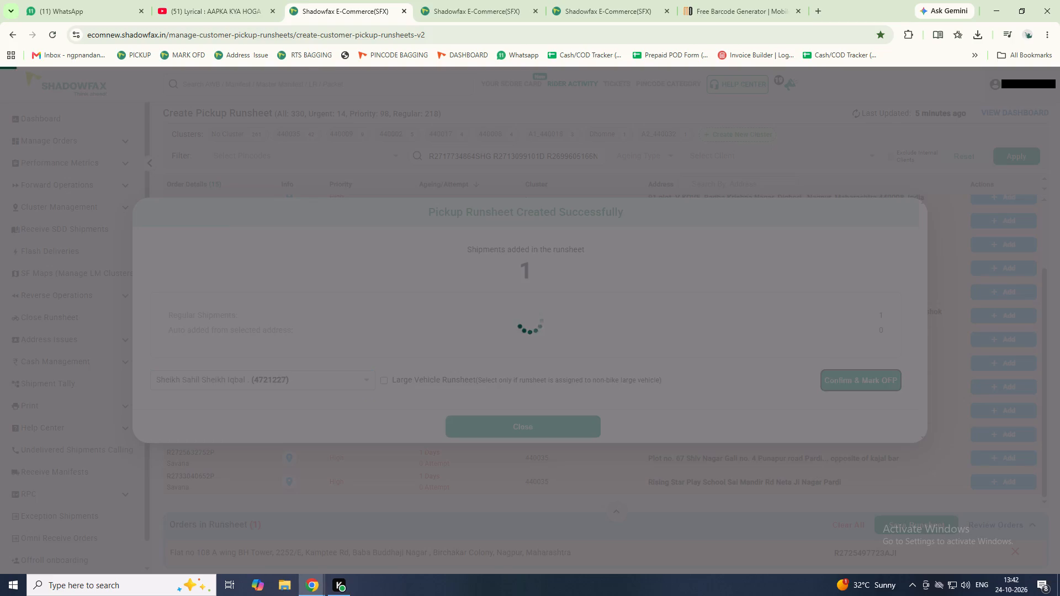
left_click(533, 425)
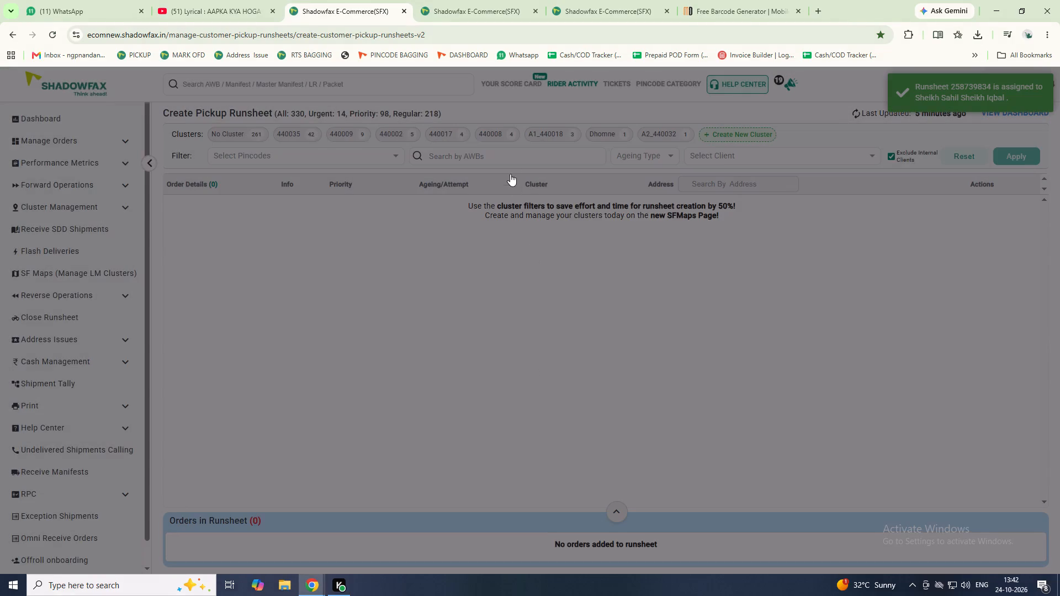
Filter the pickup orders by the copied AWB list once more to find the two Radha Krishna Nagar, Dighori orders.
left_click(506, 160)
key("ctrl+v")
key("Return")
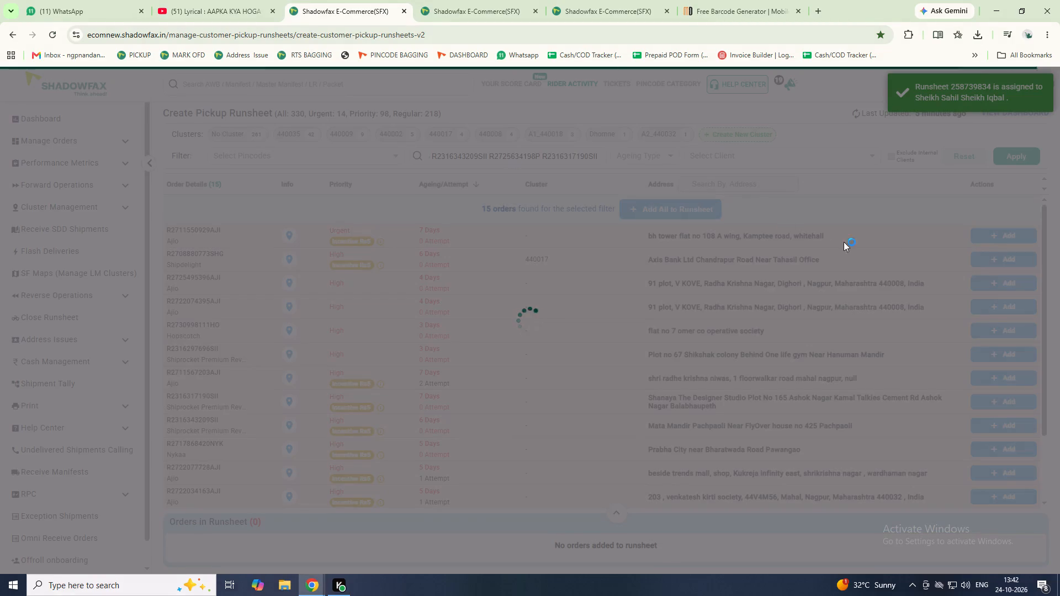
scroll(985, 320, "down", 1)
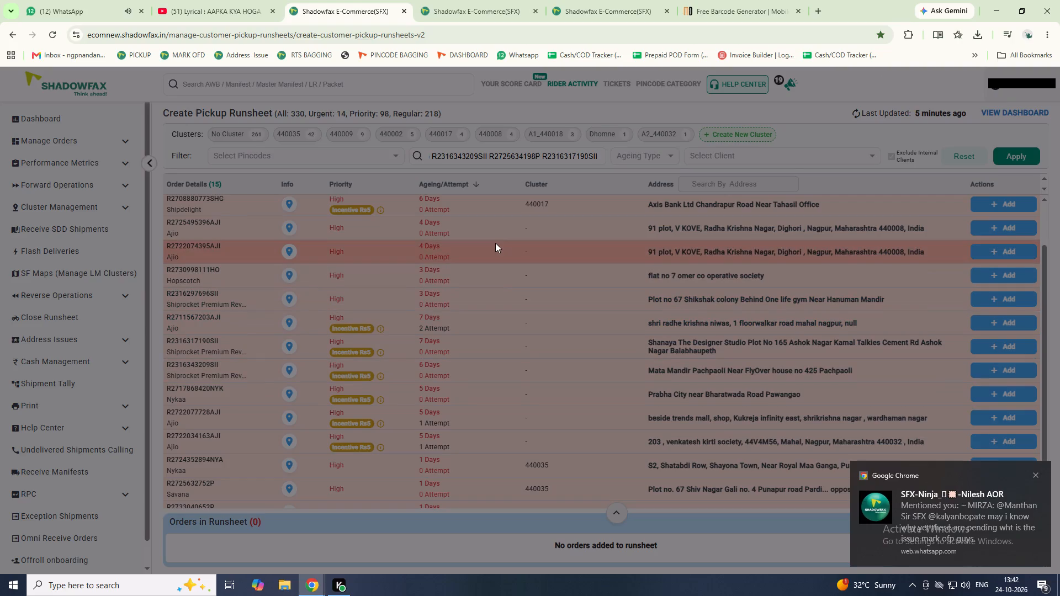
double_click(204, 223)
key("ctrl+c")
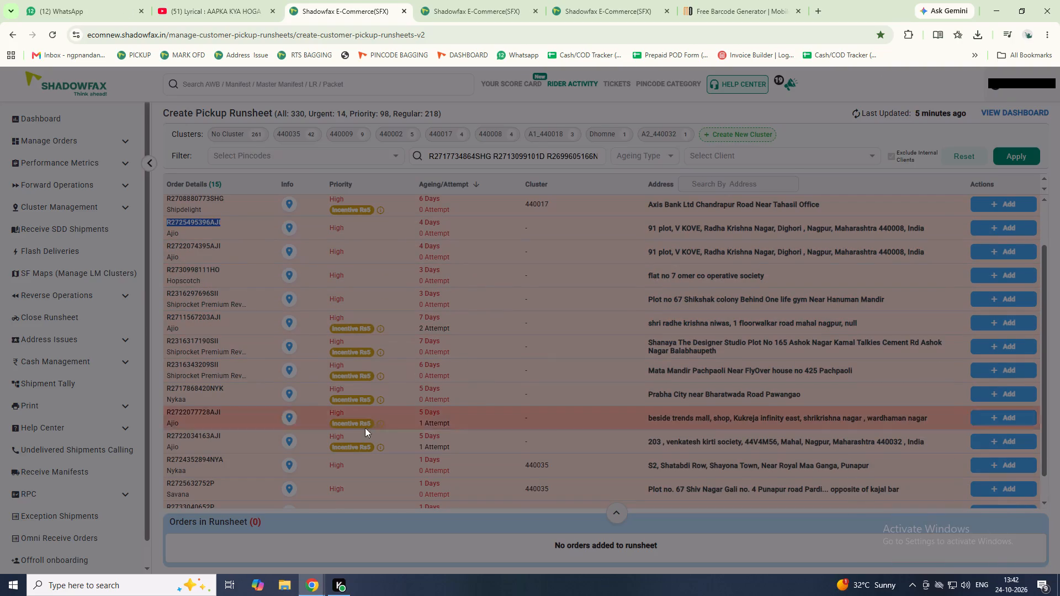
left_click(140, 594)
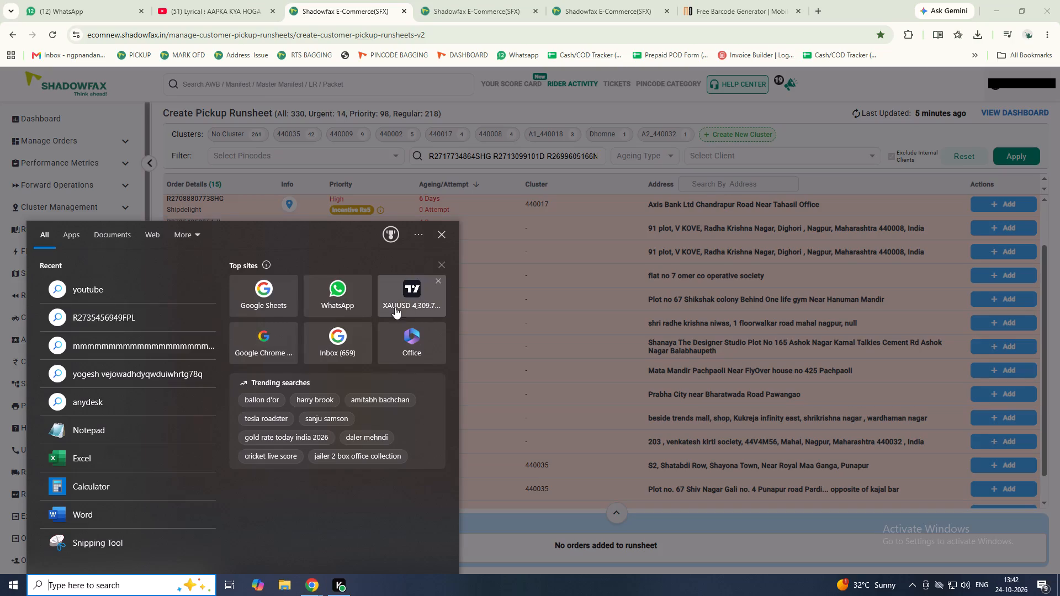
left_click(97, 434)
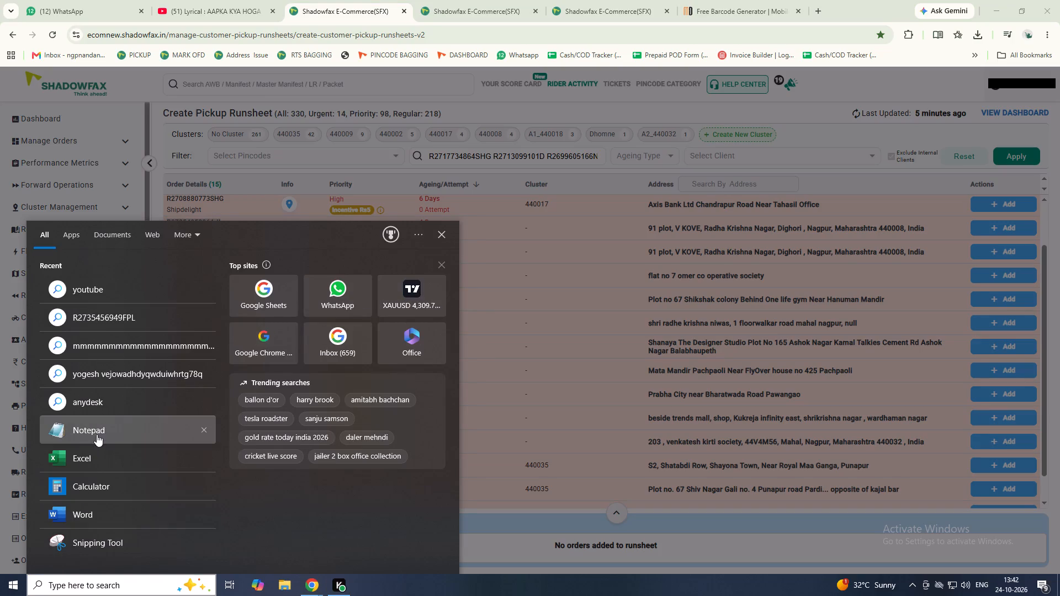
key("ctrl+v")
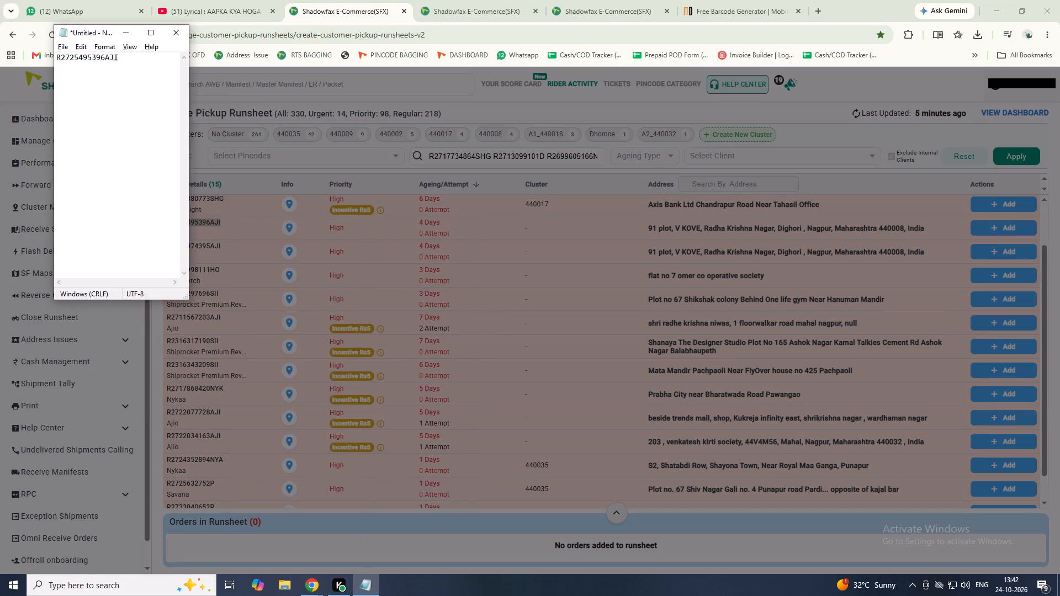
key("alt+Tab")
double_click(190, 247)
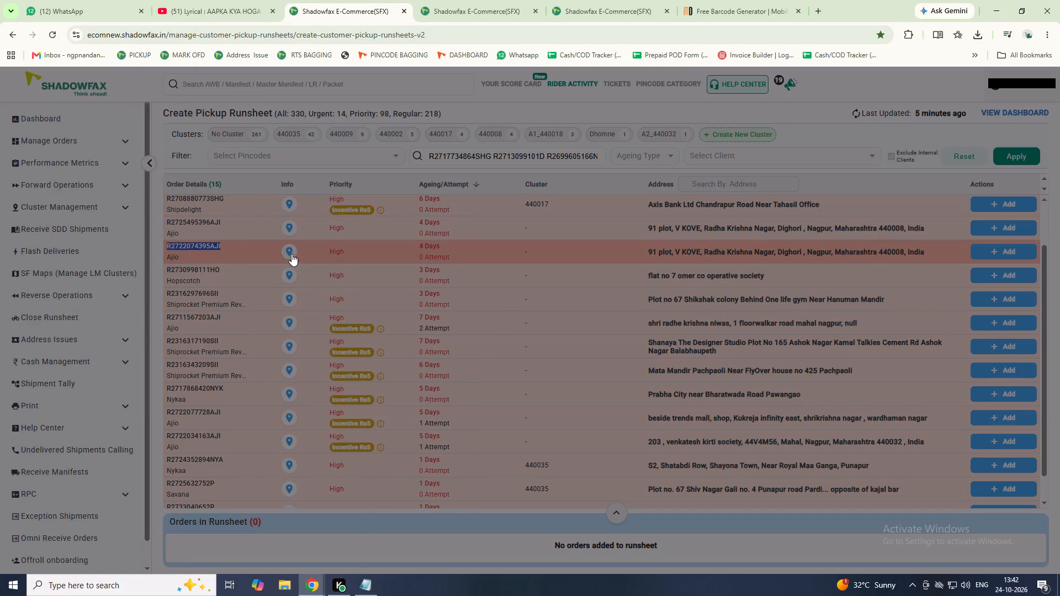
key("ctrl+c")
key("alt+Tab")
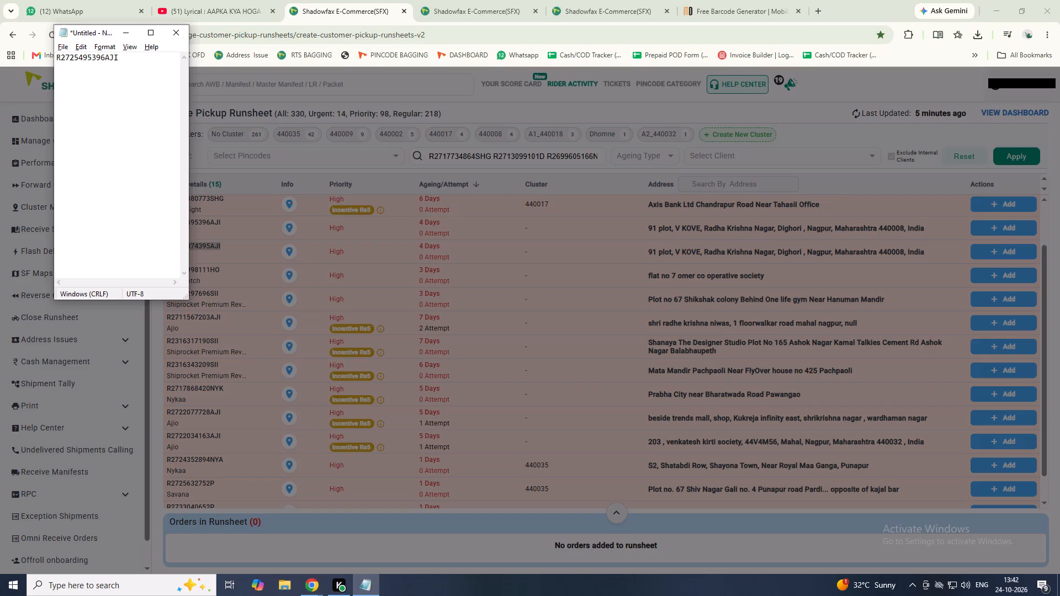
key("Return")
key("ctrl+v")
key("alt+Tab")
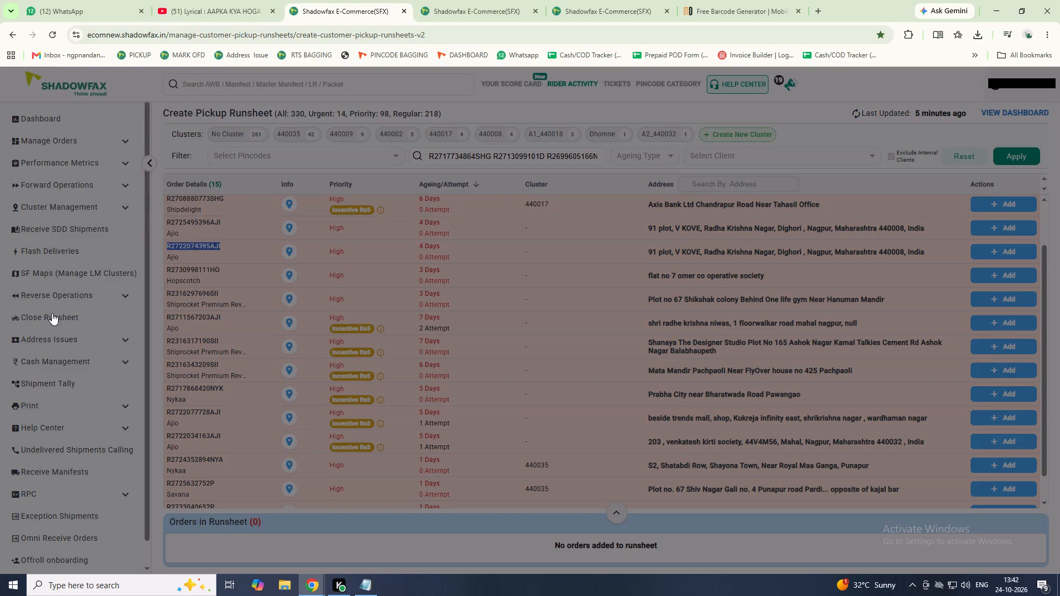
left_click(52, 313)
left_click(76, 347)
left_click(63, 347)
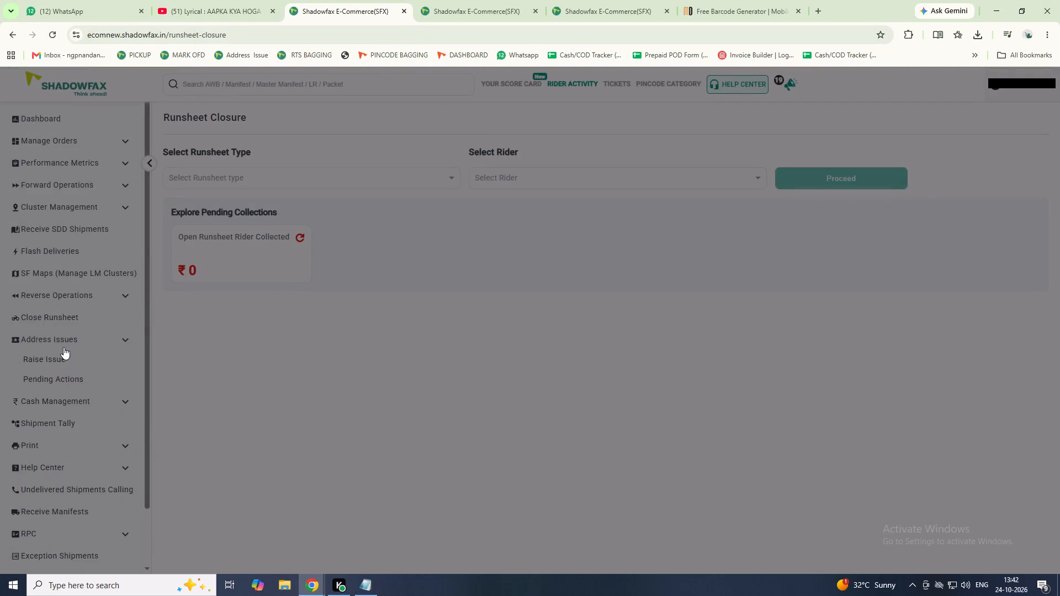
left_click(44, 359)
left_click(317, 167)
key("alt+Tab")
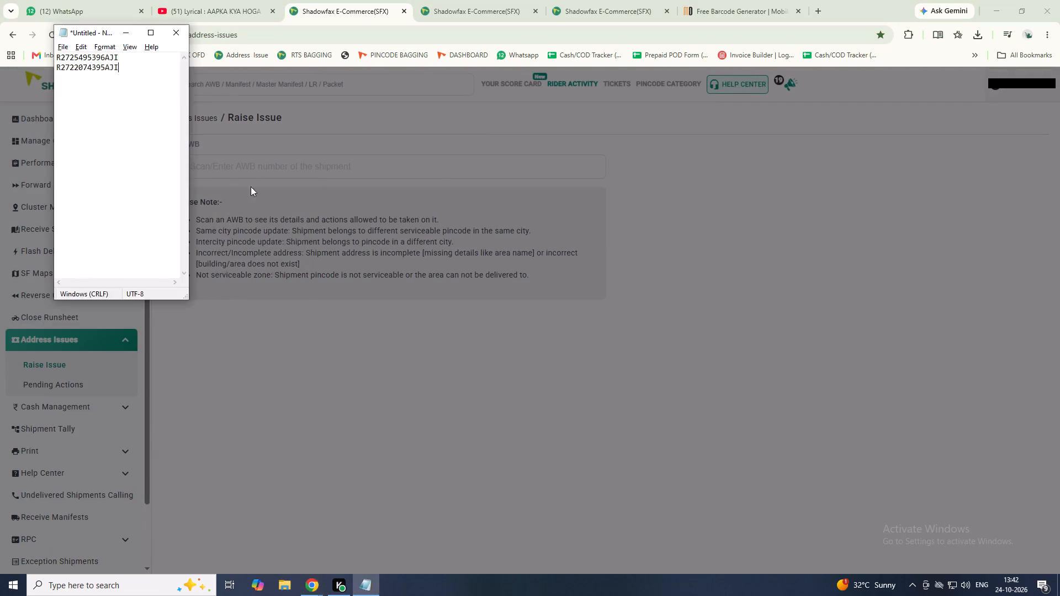
double_click(88, 57)
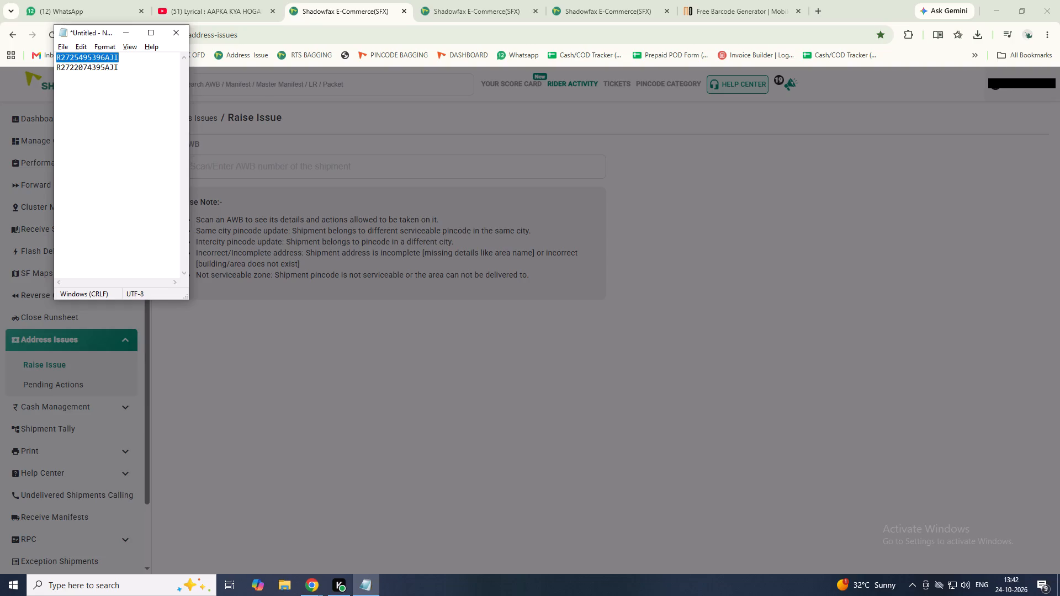
key("ctrl+c")
key("alt+Tab")
key("ctrl+v")
key("Return")
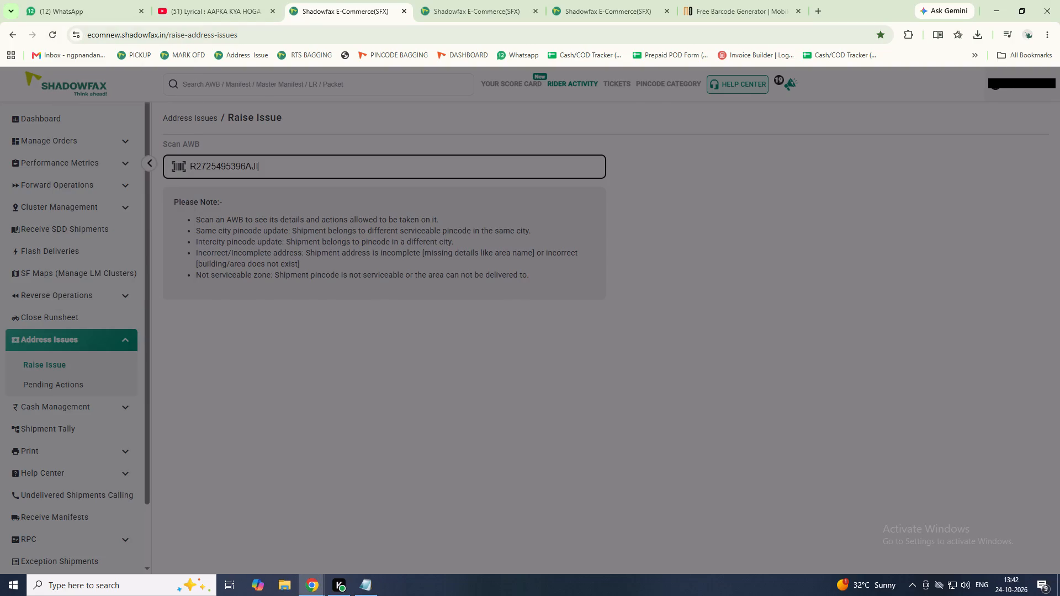
left_click(683, 411)
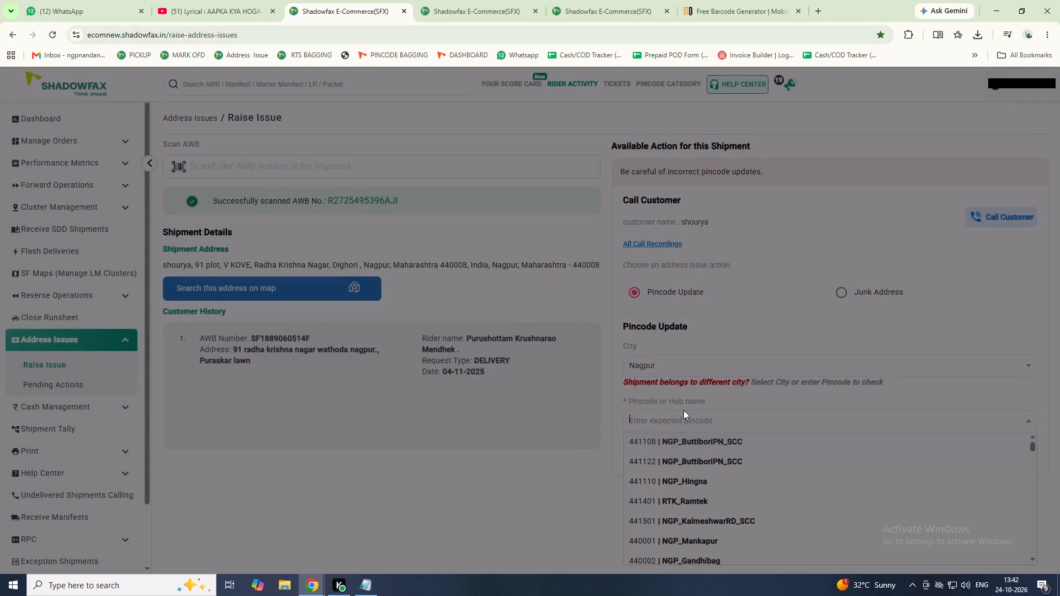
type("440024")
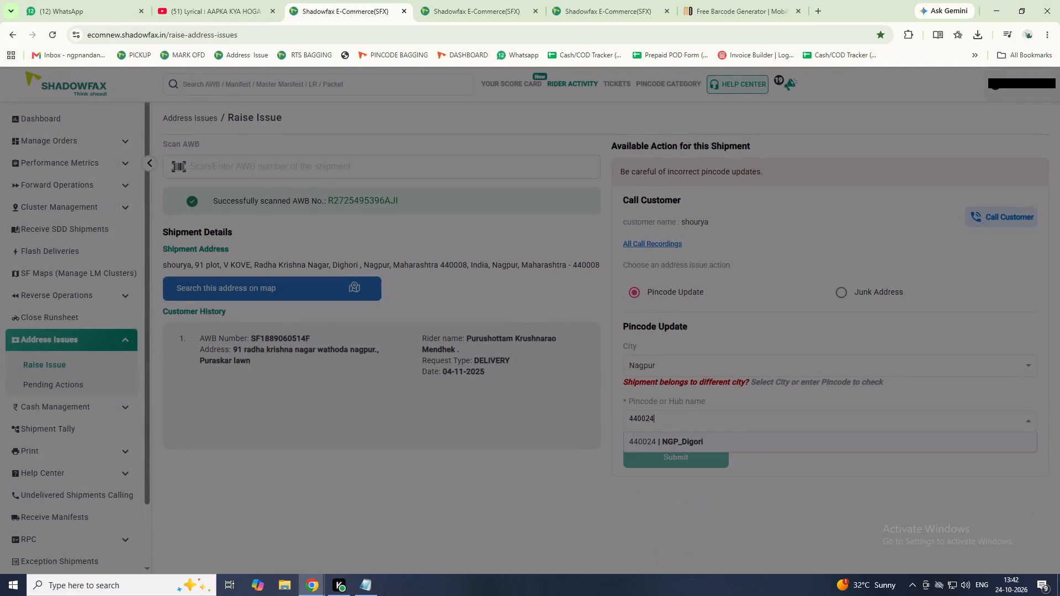
left_click(678, 438)
left_click(679, 456)
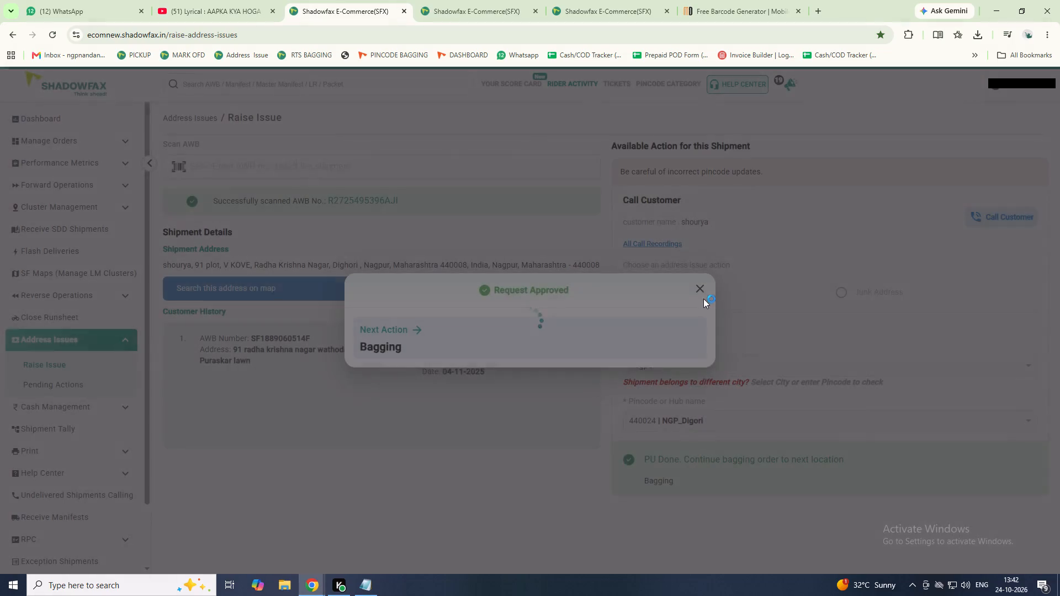
left_click(699, 283)
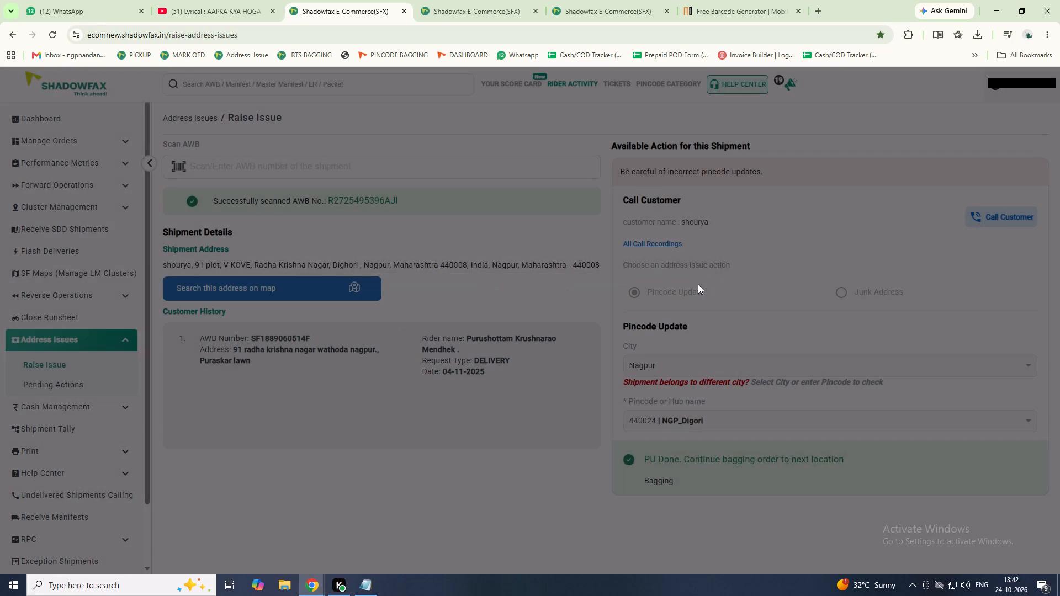
key("alt+Tab")
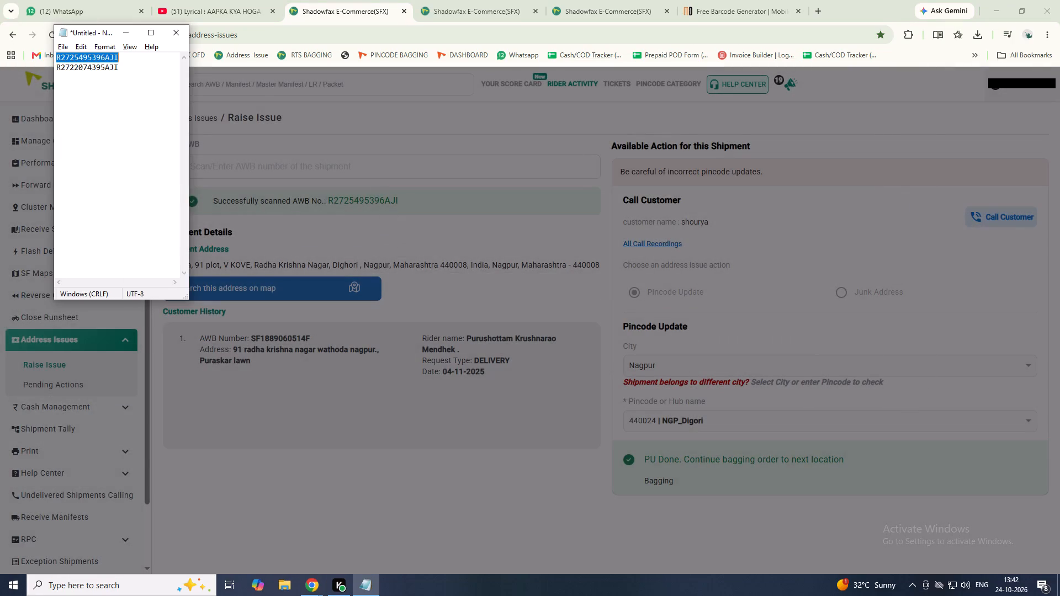
double_click(104, 66)
key("ctrl+c")
key("alt+Tab")
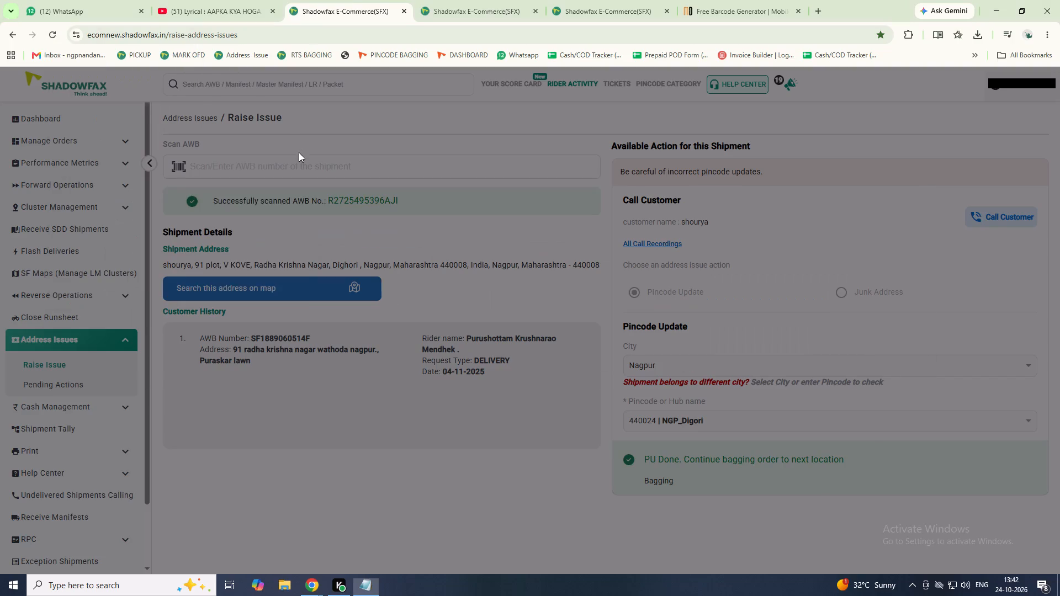
left_click(297, 162)
key("ctrl+v")
key("Return")
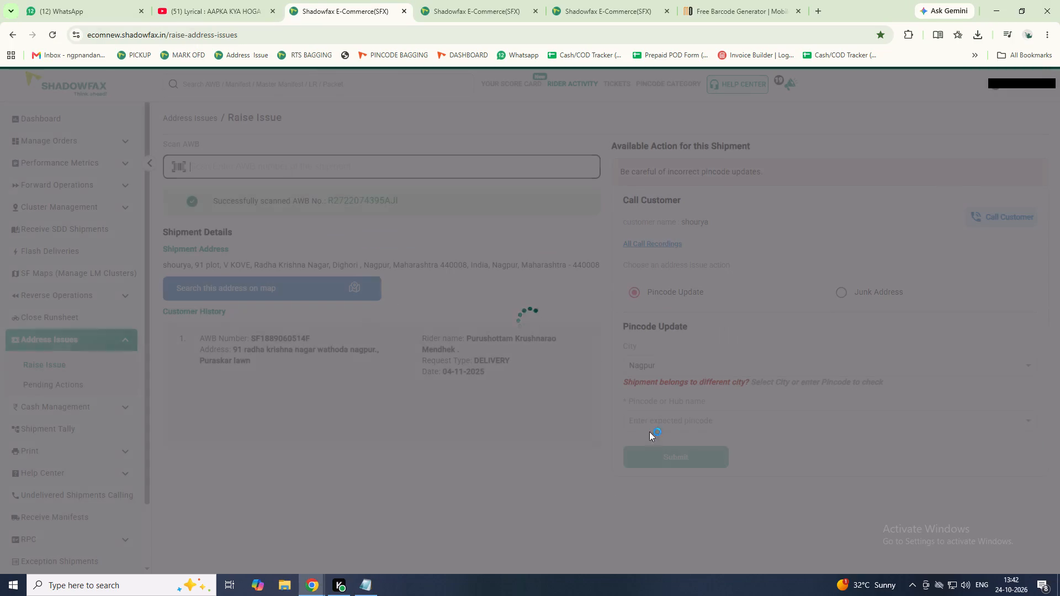
left_click(679, 421)
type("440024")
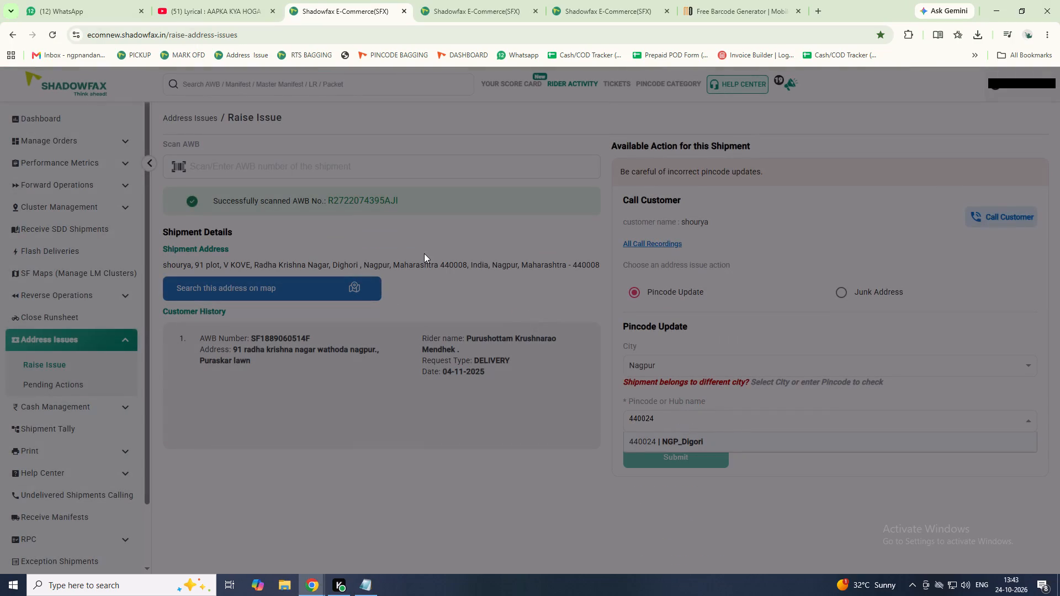
left_click(664, 439)
left_click(672, 453)
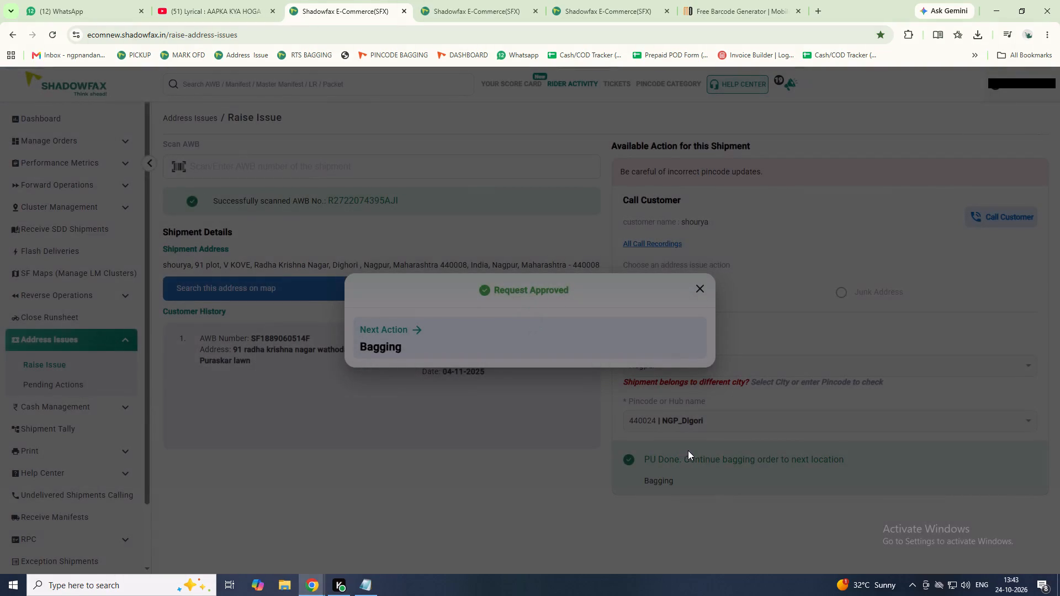
left_click(693, 279)
left_click(698, 284)
left_click(447, 169)
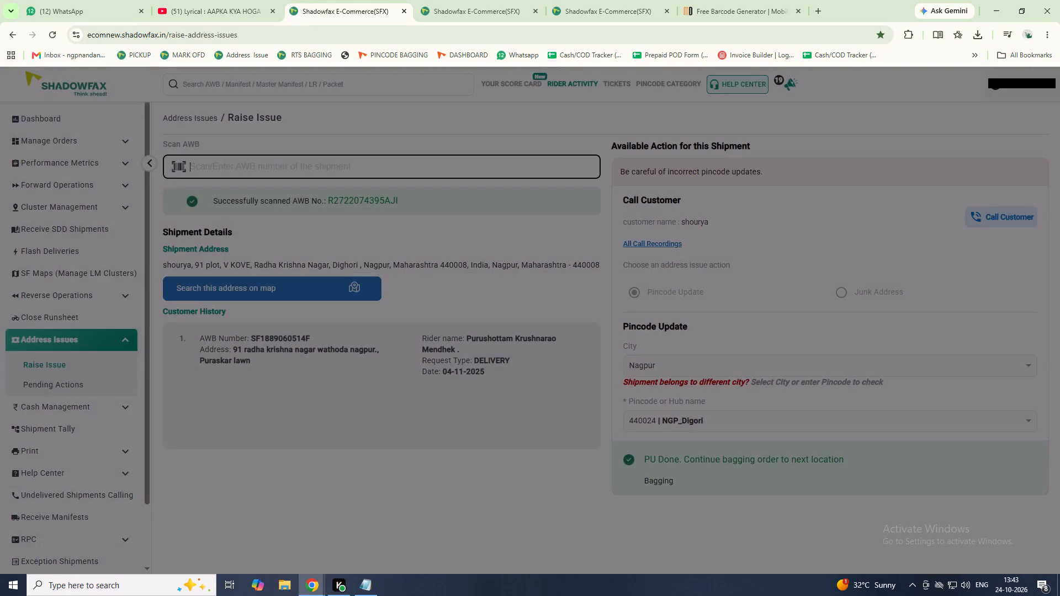
key("alt+Tab")
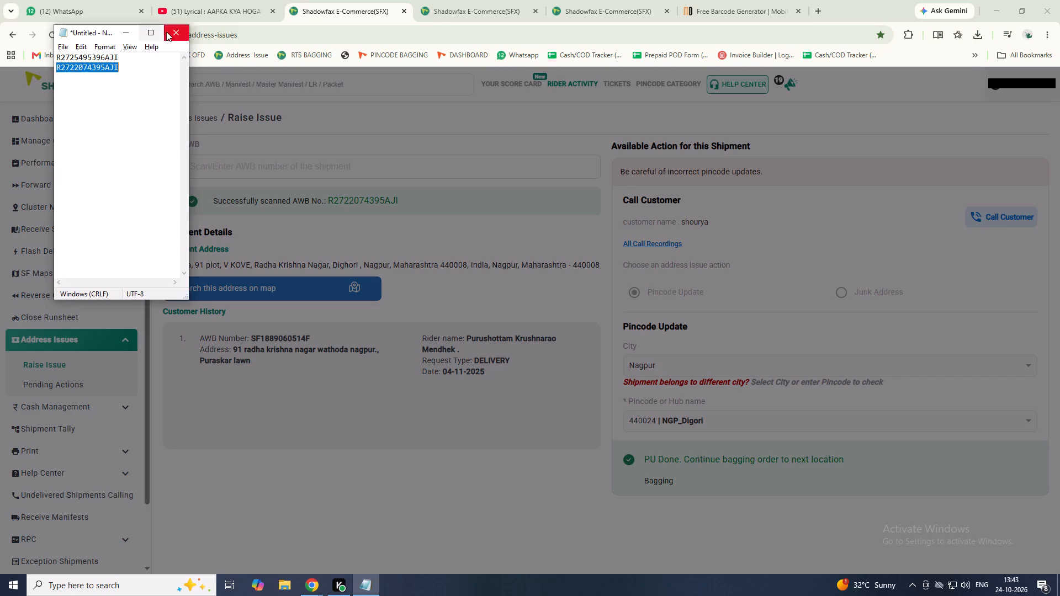
left_click_drag(124, 59, 55, 61)
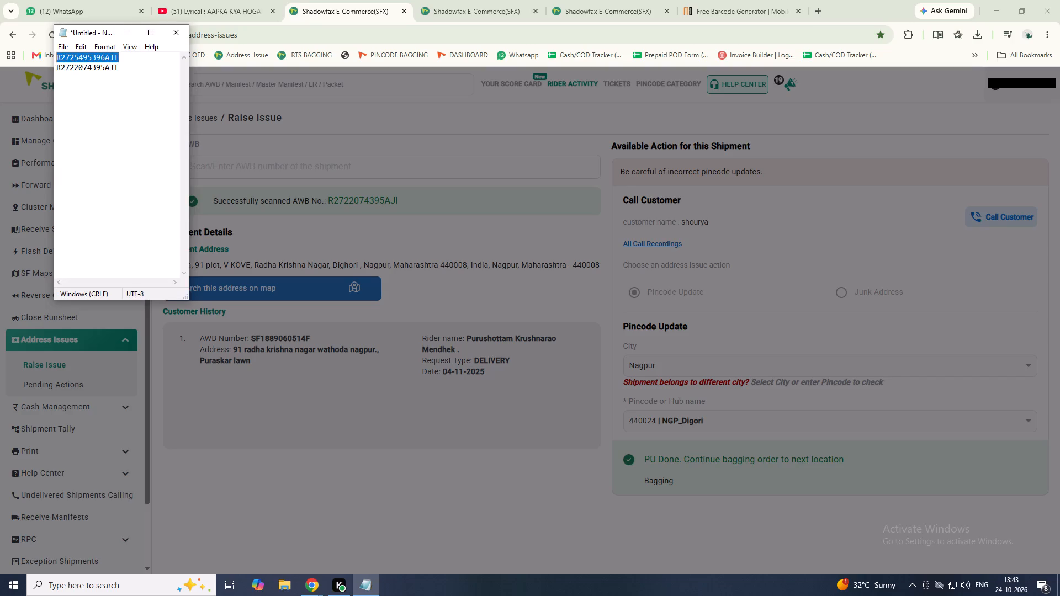
left_click_drag(55, 61, 121, 64)
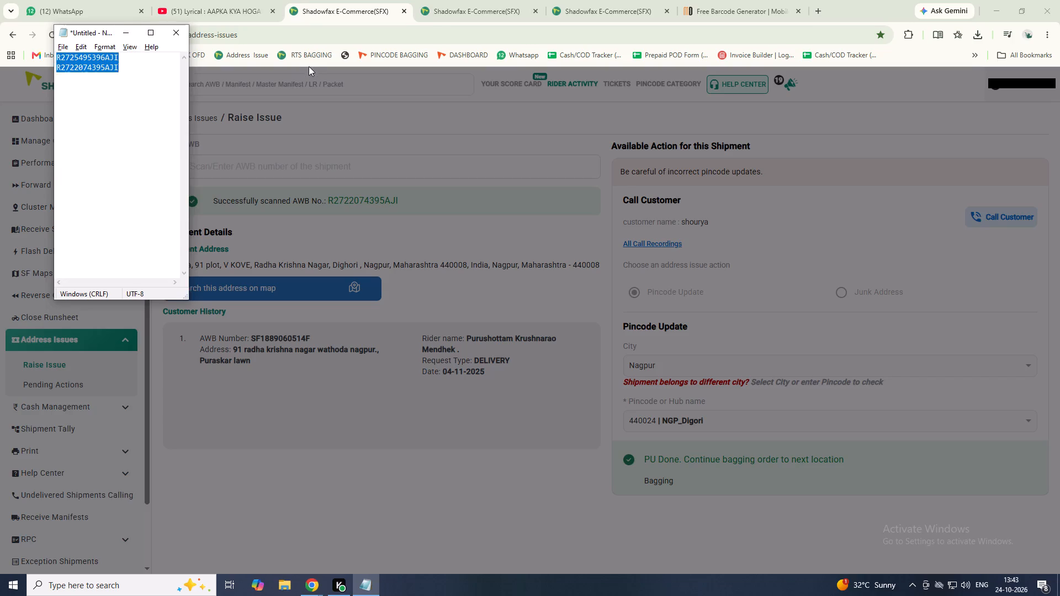
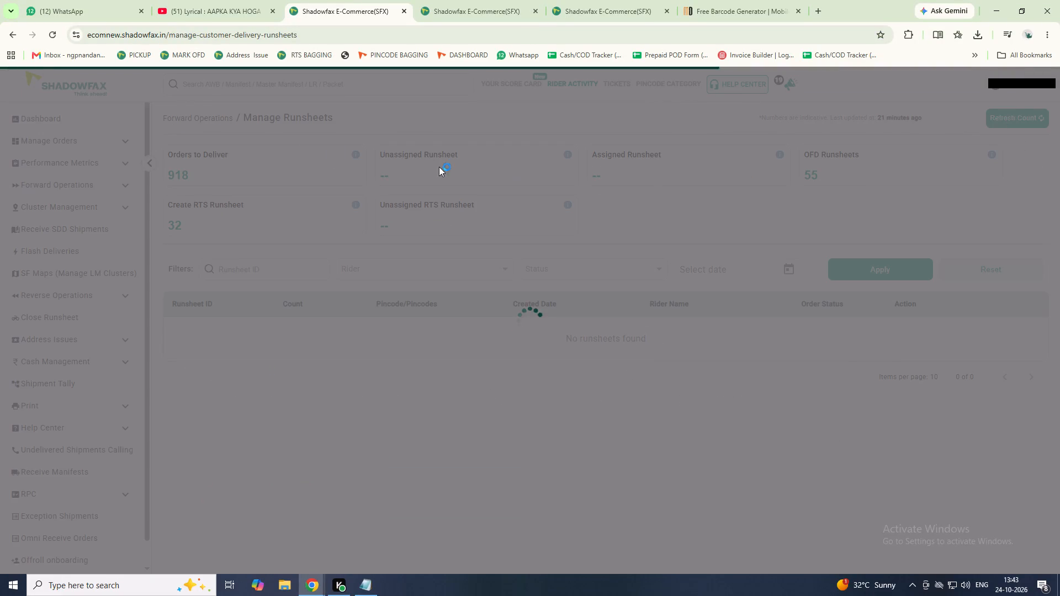
Open Create New Runsheets from the refreshed customer pickup dashboard and filter the orders by the copied AWB list.
left_click(35, 119)
left_click(236, 401)
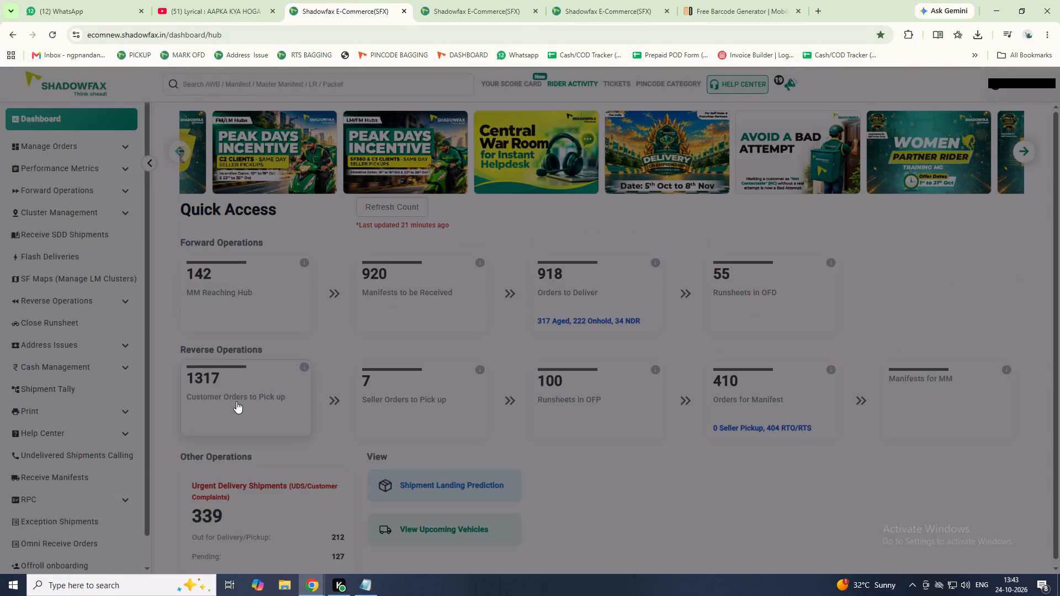
left_click(915, 115)
left_click(908, 119)
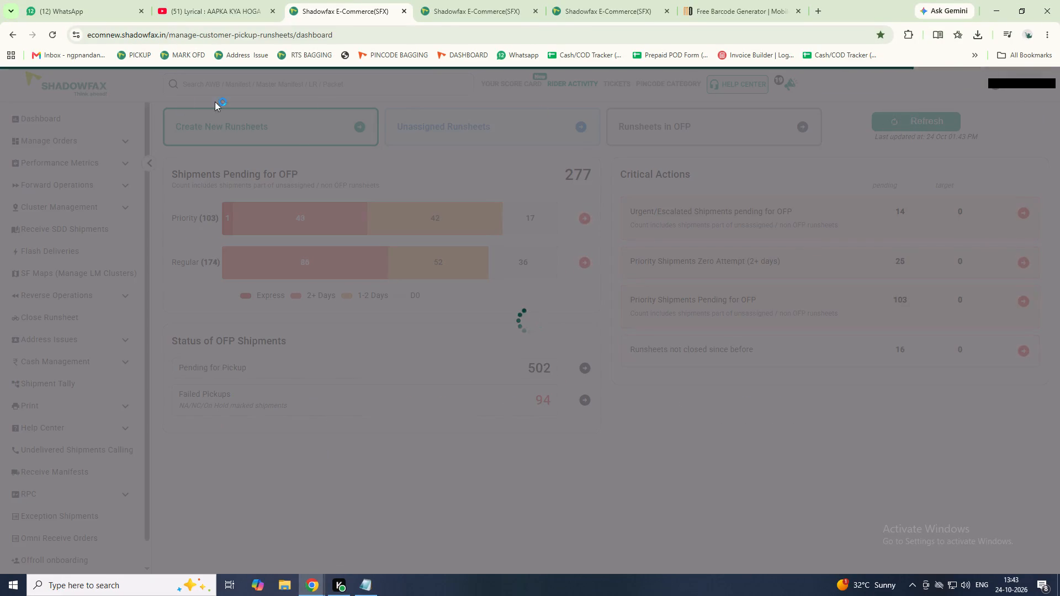
left_click(310, 131)
double_click(488, 155)
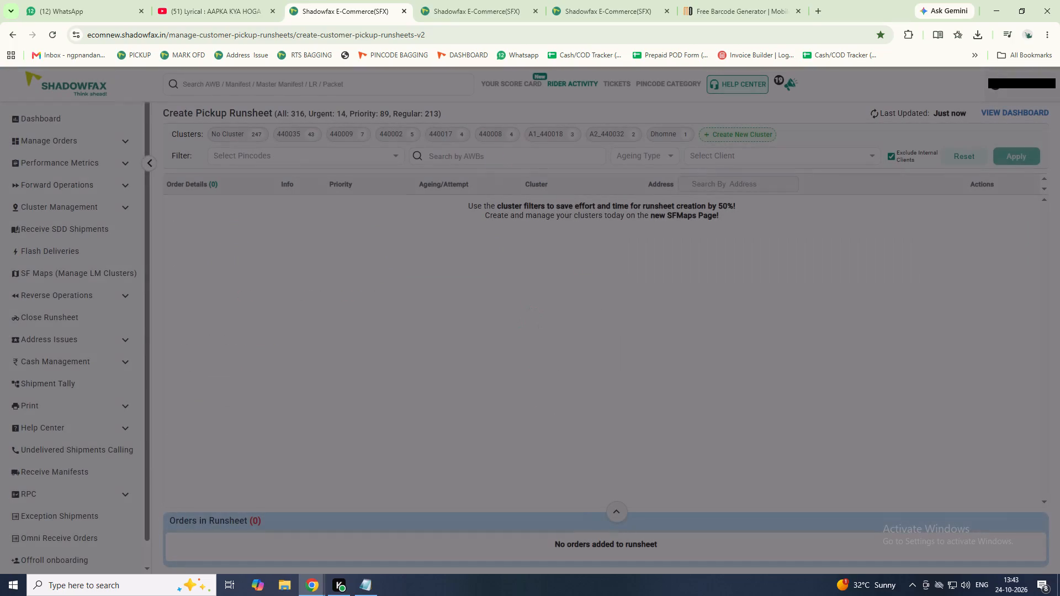
key("ctrl+v")
key("Return")
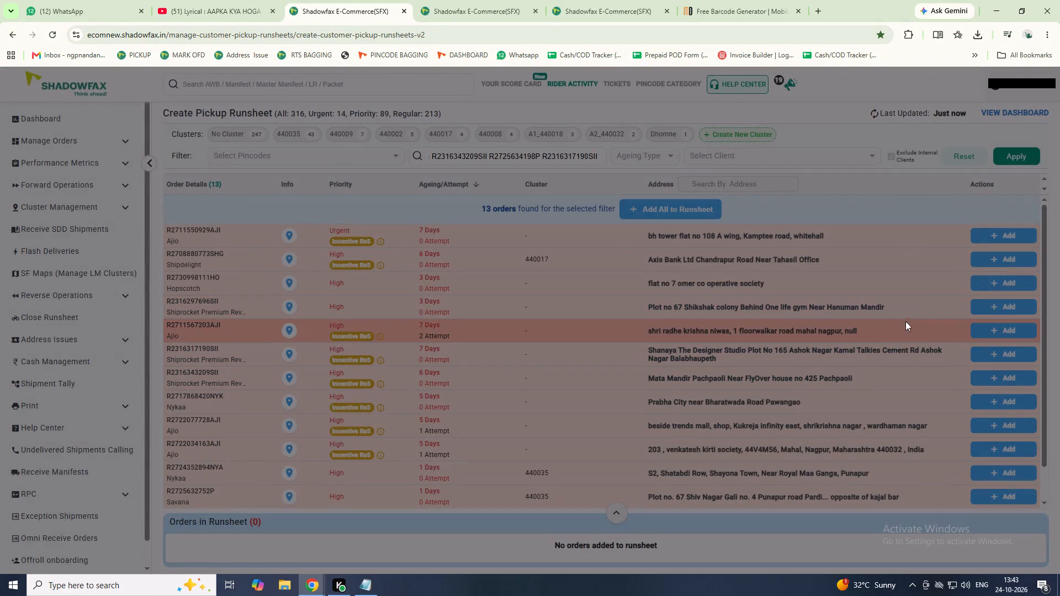
left_click(290, 307)
left_click(666, 230)
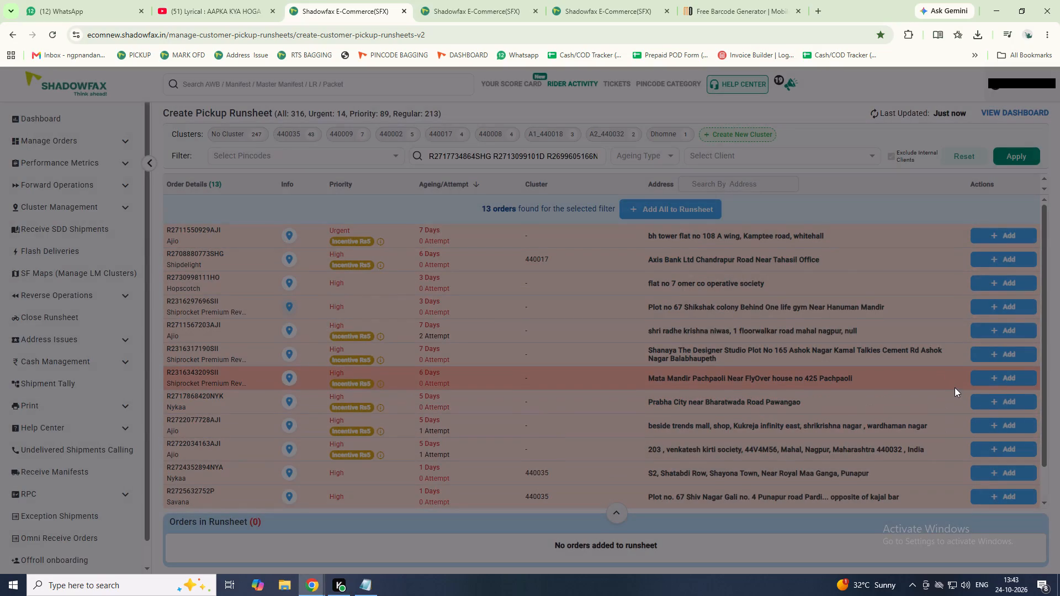
scroll(955, 386, "down", 1)
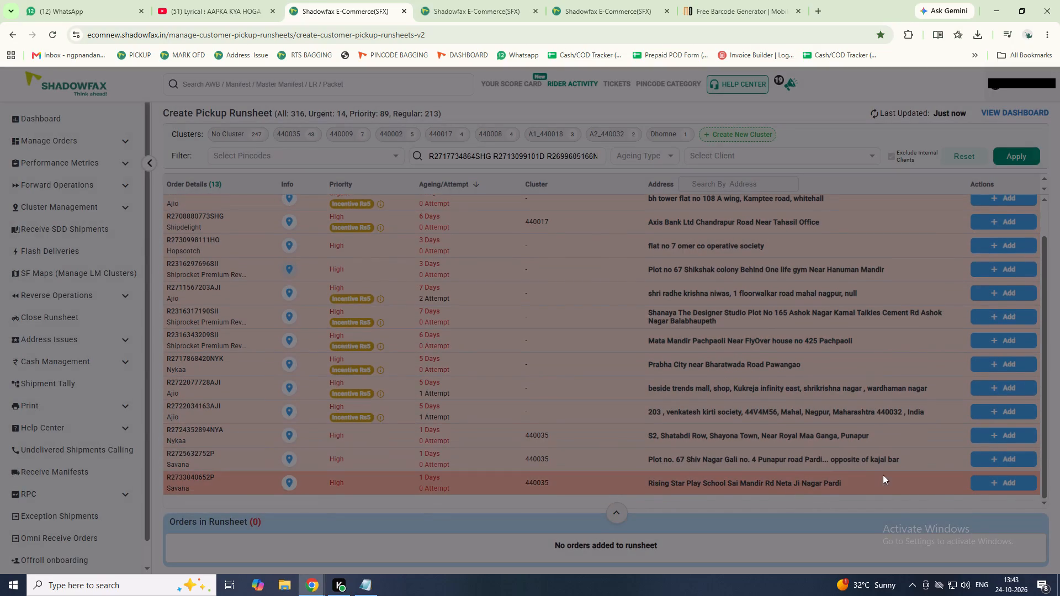
left_click(988, 480)
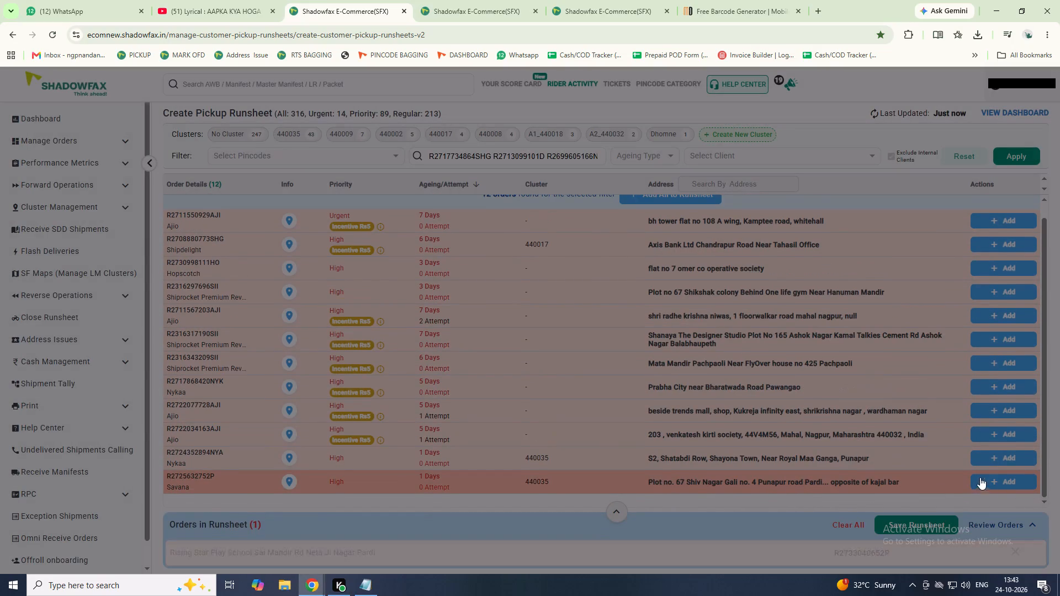
left_click(1001, 289)
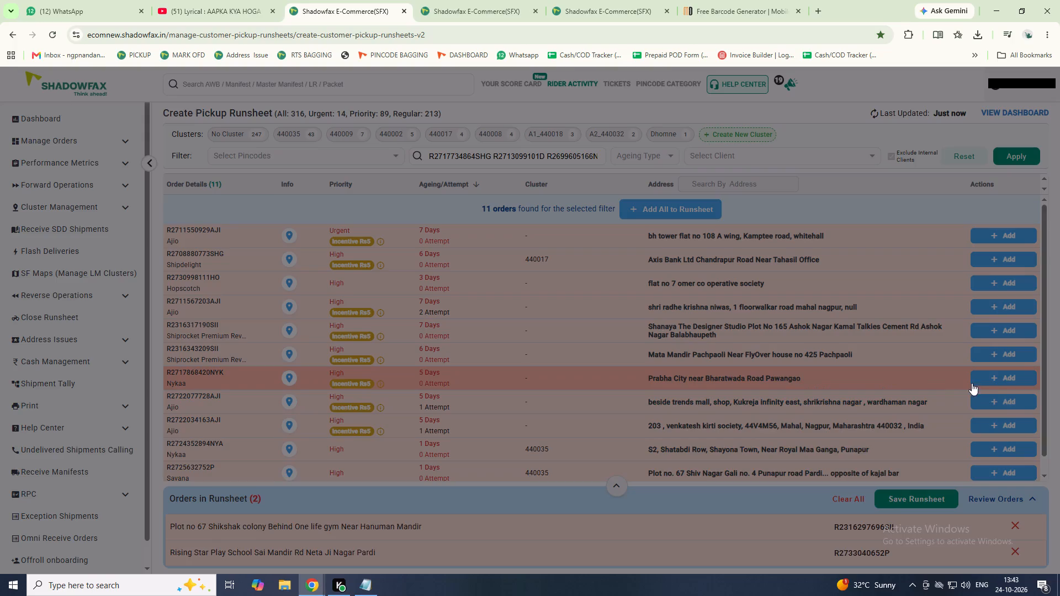
left_click(987, 378)
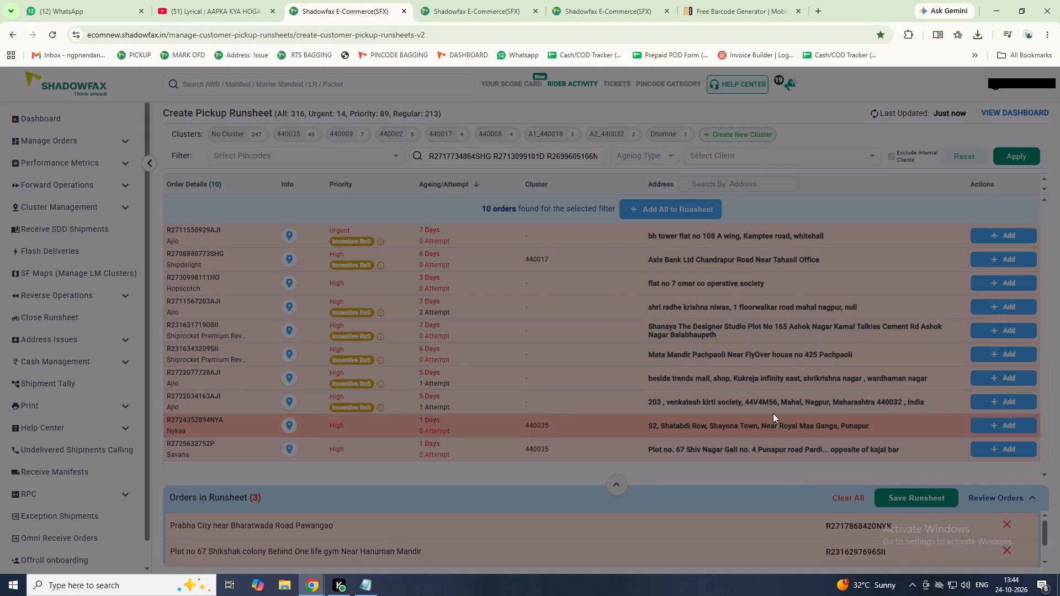
Review the suggested missing AWBs and save the runsheet with the preselected same-route shipments included.
left_click(915, 497)
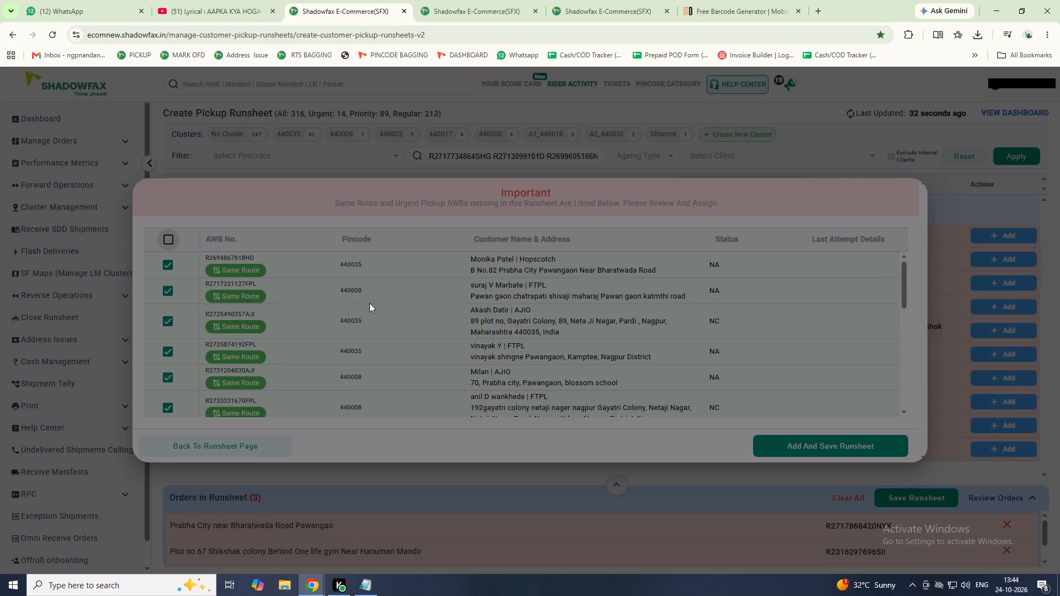
scroll(599, 299, "down", 2)
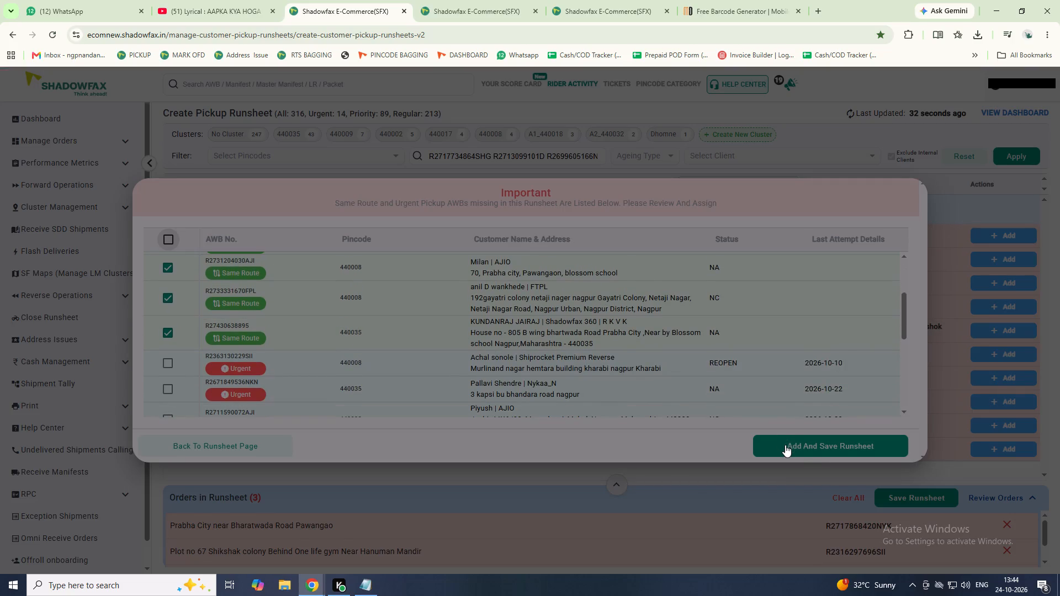
left_click(812, 448)
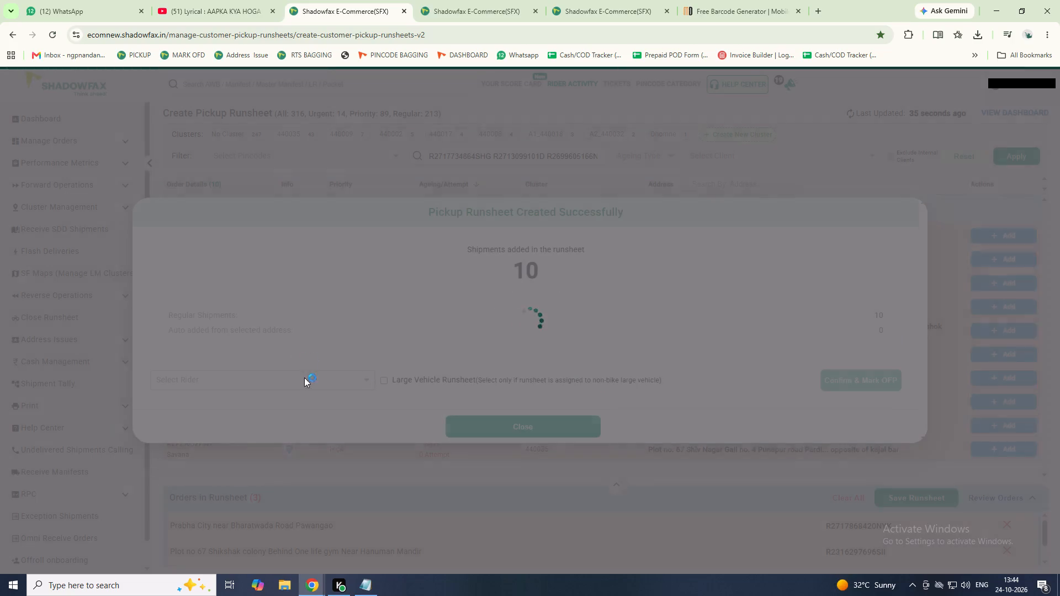
Assign the saved pickup runsheet to rider Balchand, mark it OFP and close the summary.
left_click(309, 383)
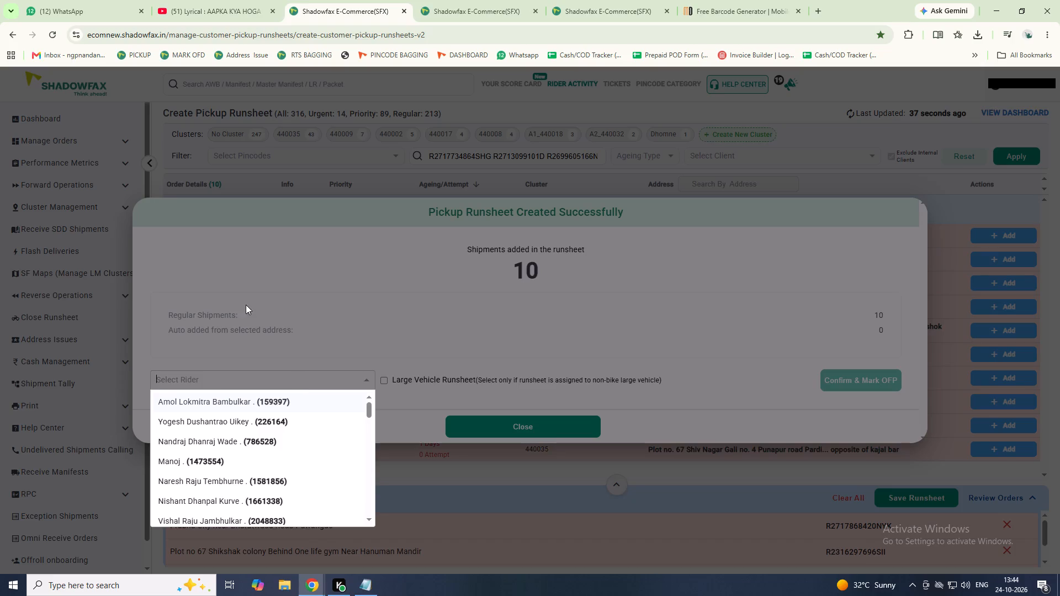
left_click(276, 386)
type("balchan")
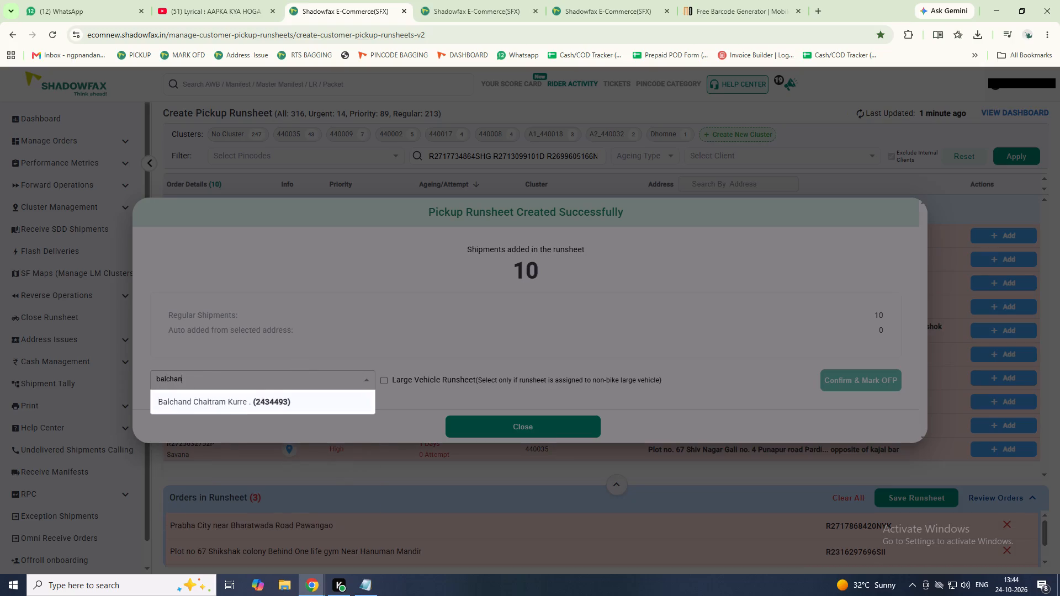
key("Return")
key("Tab")
key("Tab")
key("Return")
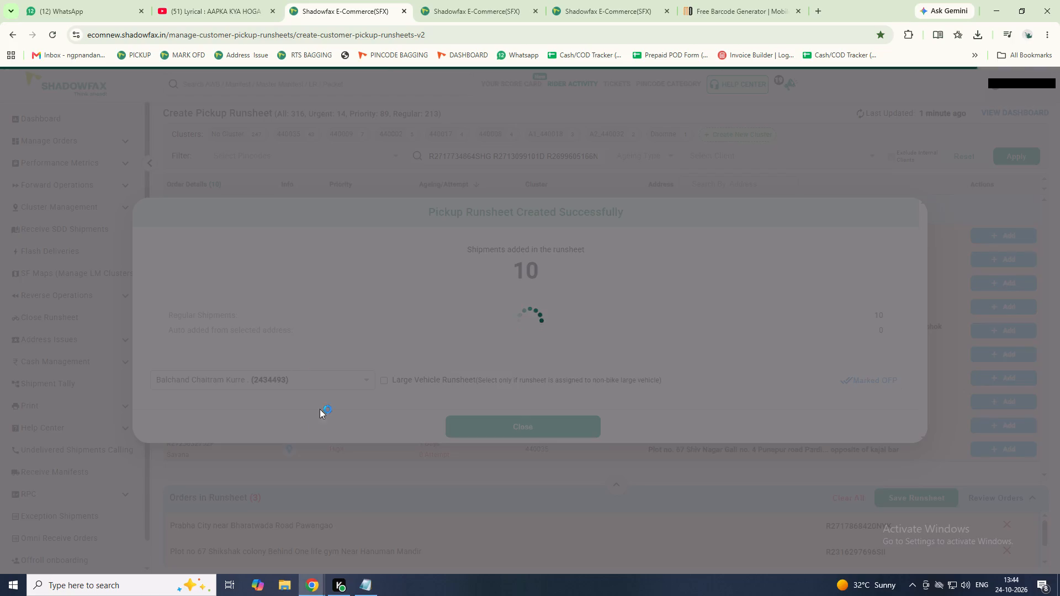
left_click(492, 425)
left_click(478, 153)
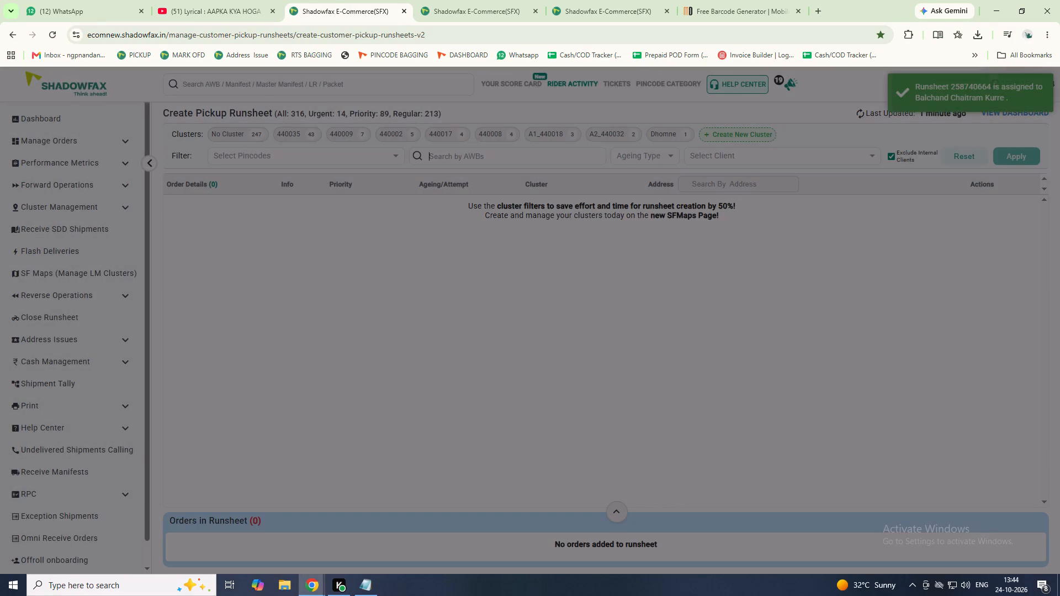
key("ctrl+v")
key("Return")
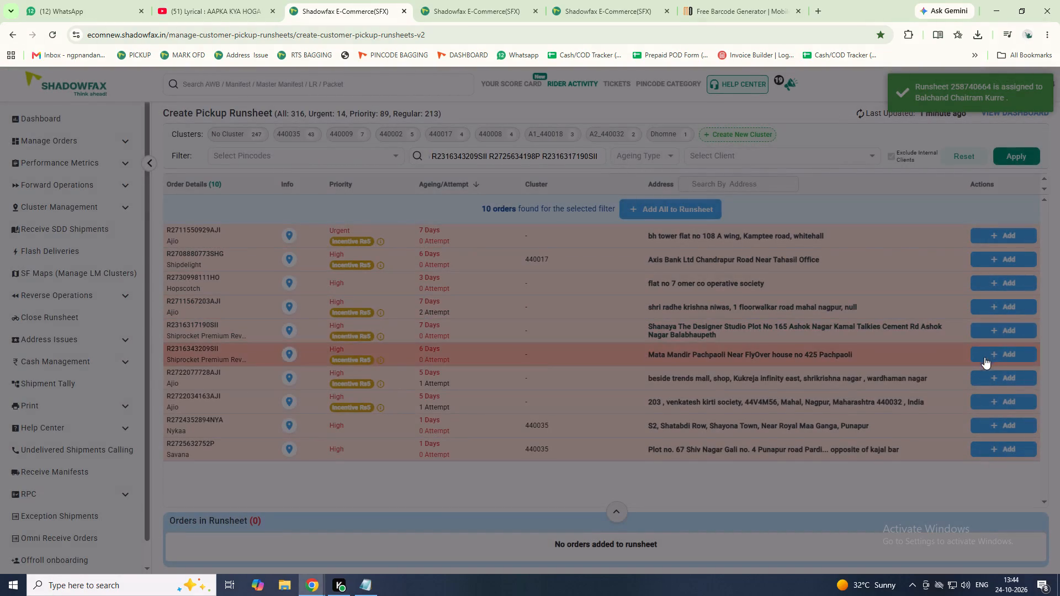
left_click(1012, 306)
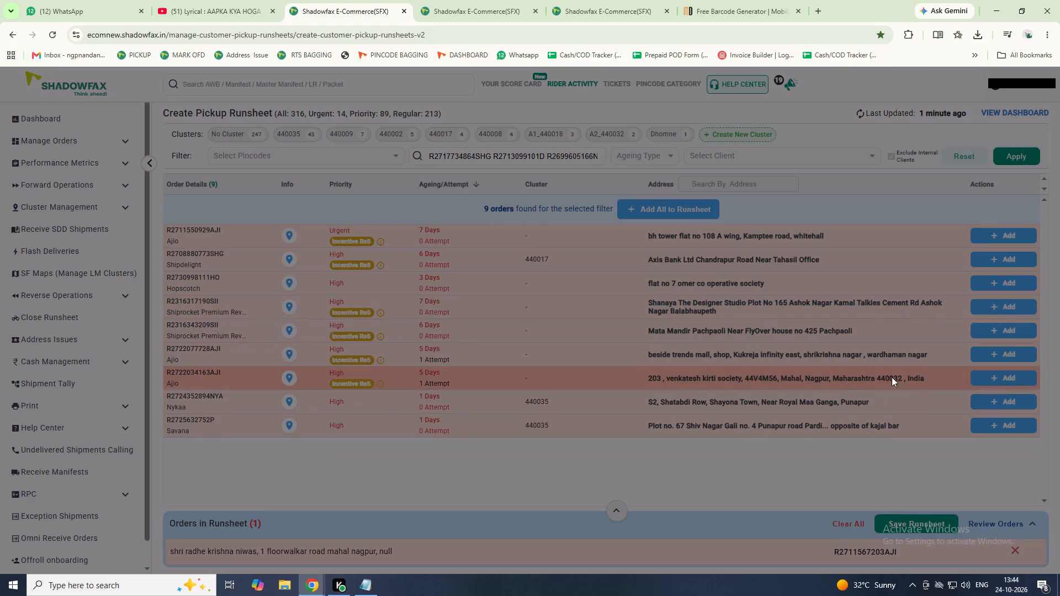
left_click(1011, 377)
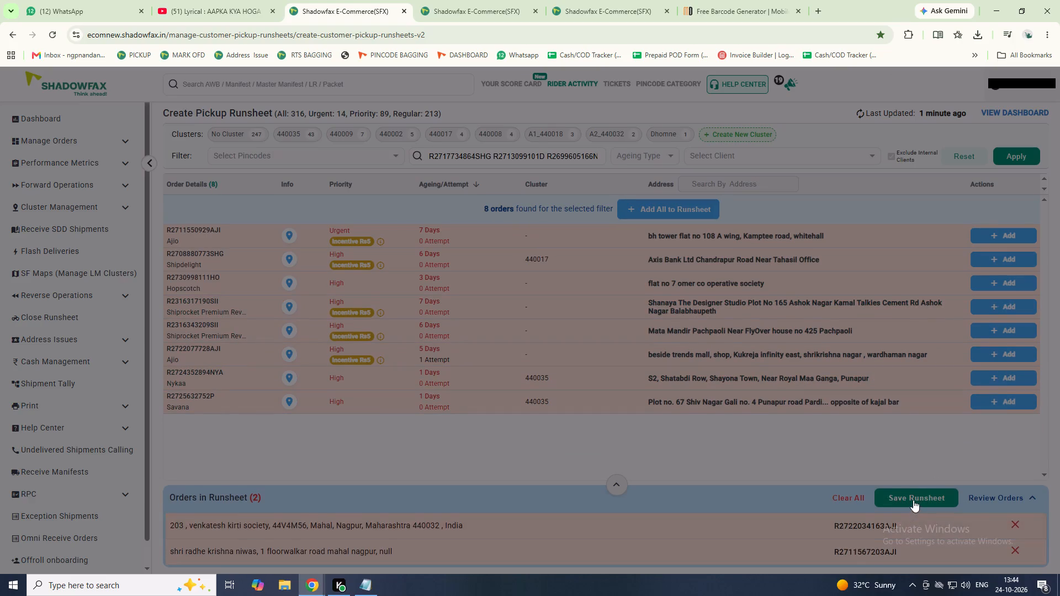
left_click(913, 500)
left_click(791, 445)
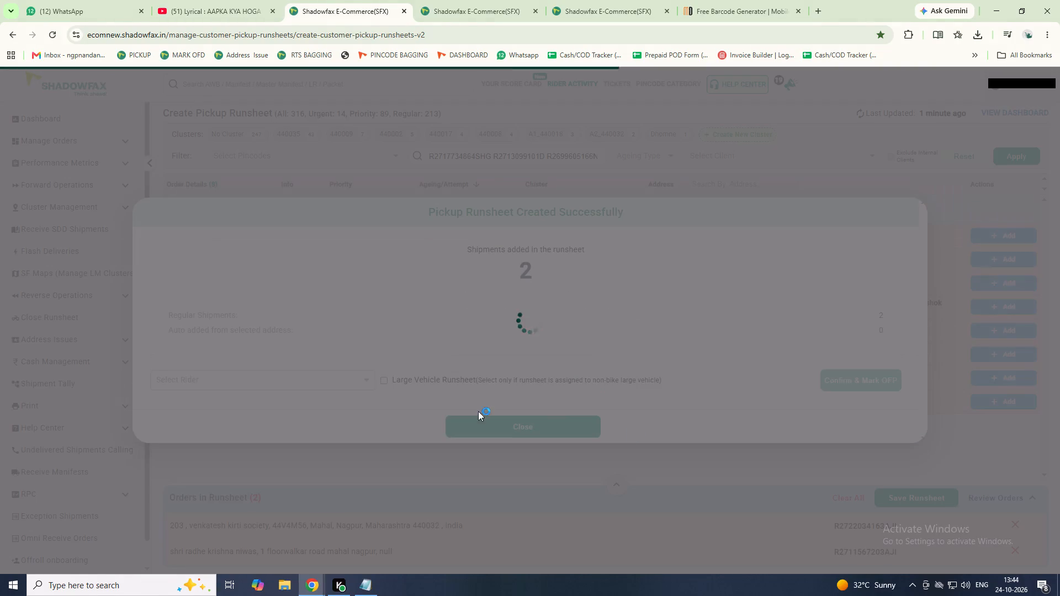
Assign the Mahal pickup runsheet to rider Raju, mark it OFP and close the summary.
left_click(283, 376)
type("raju")
left_click(214, 455)
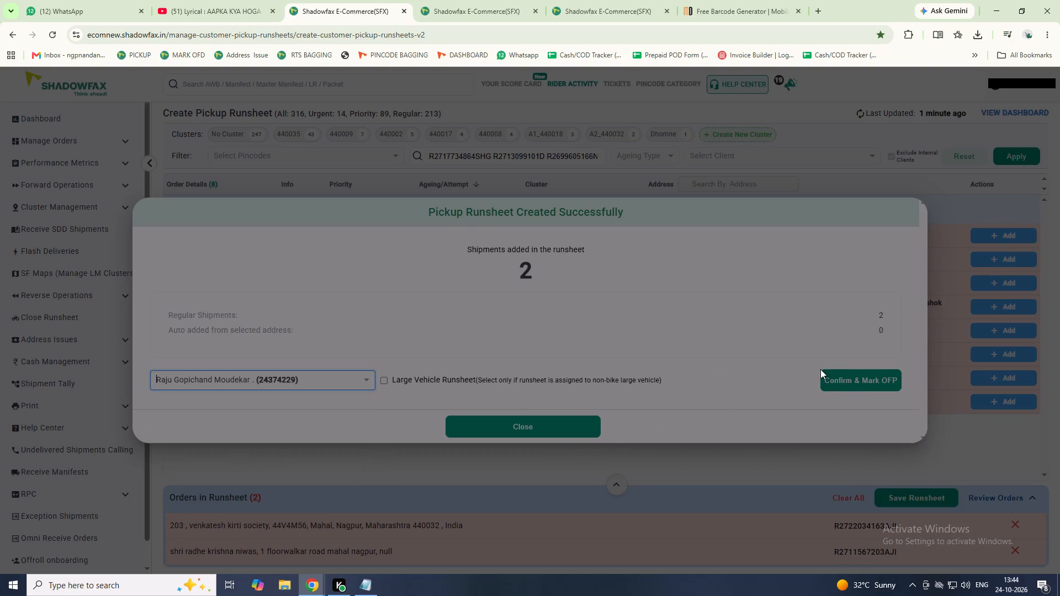
left_click(848, 382)
left_click(515, 429)
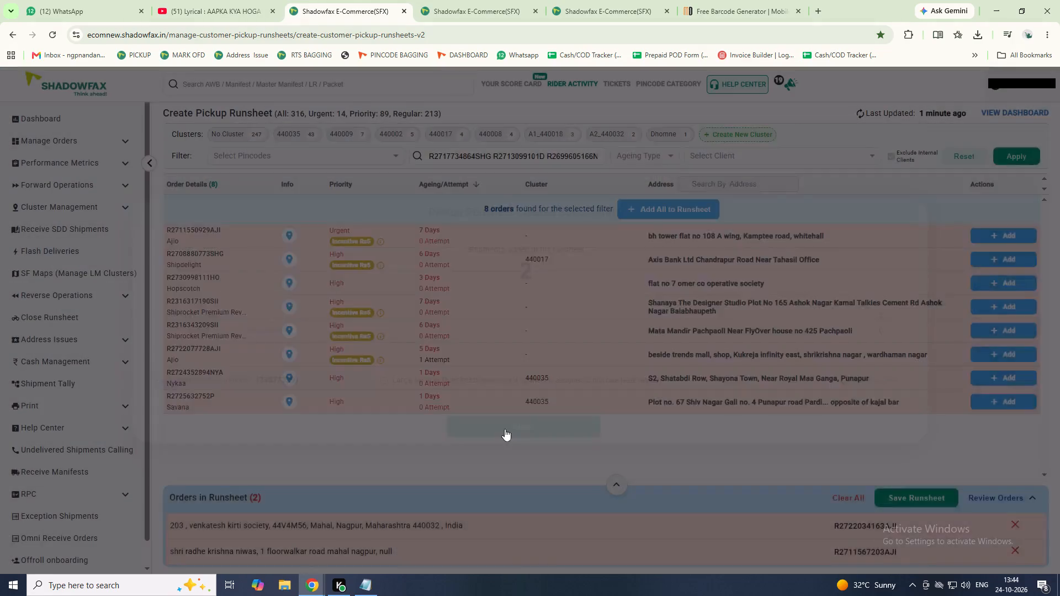
left_click(485, 162)
key("ctrl+v")
key("Return")
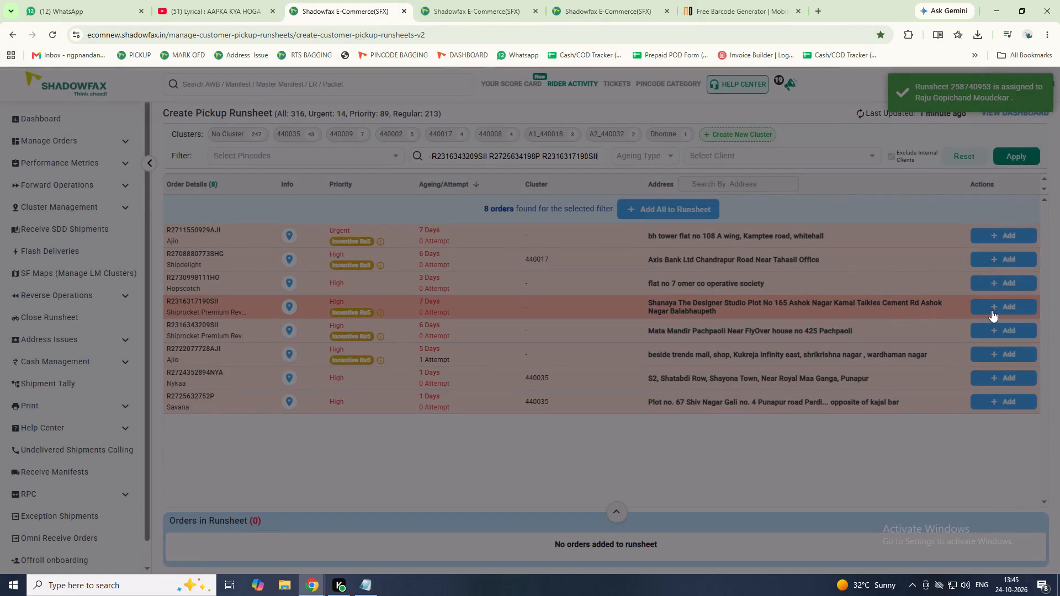
left_click(1008, 307)
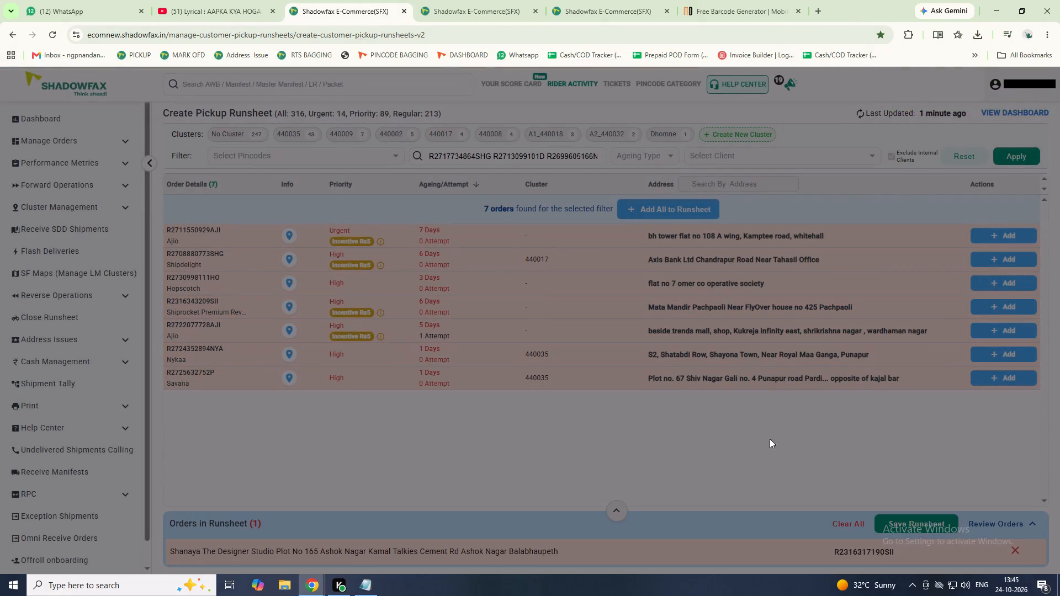
left_click(1010, 304)
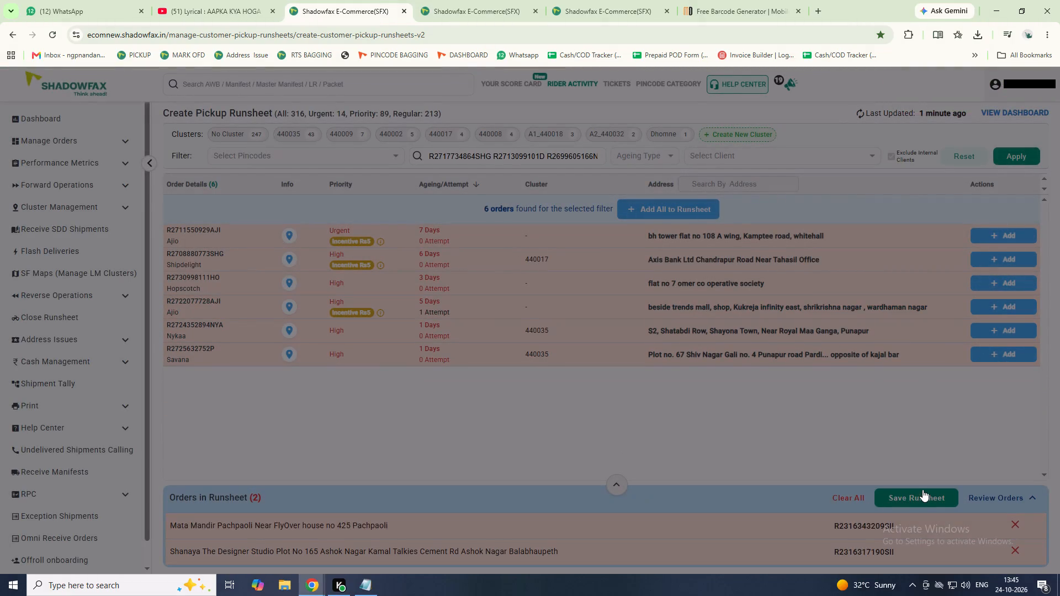
left_click(921, 493)
left_click(805, 446)
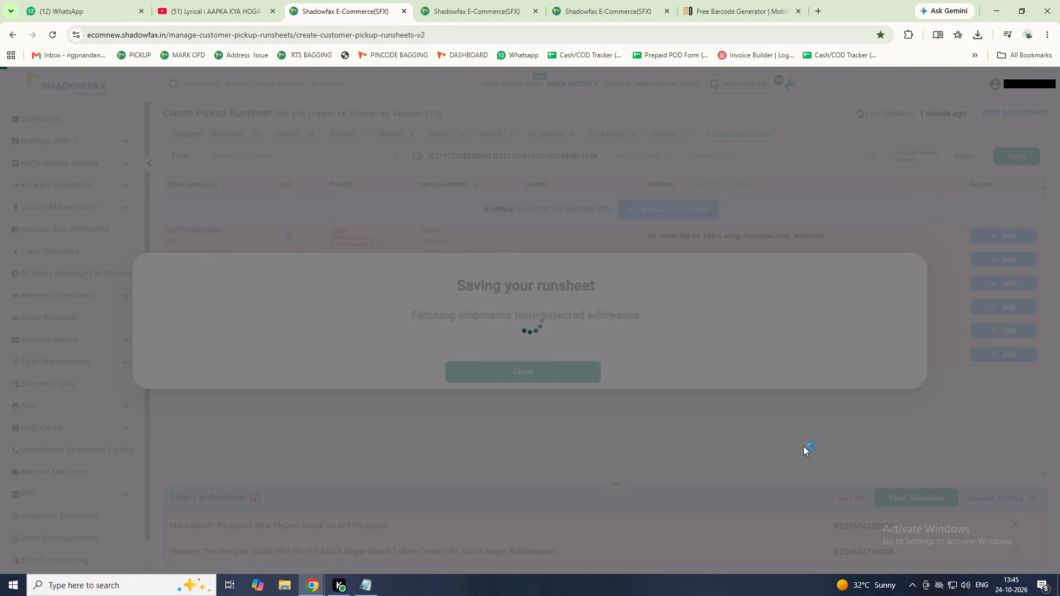
Assign the Ashok Nagar and Pachpaoli pickup runsheet to rider Aryan, mark it OFP and close the summary.
left_click(300, 381)
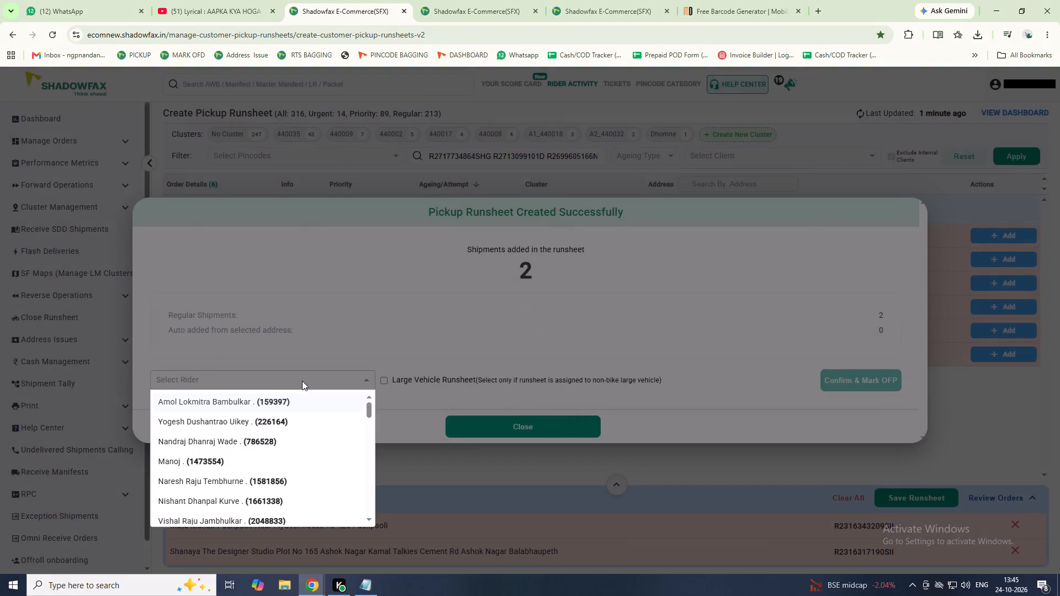
type("aru")
key("BackSpace")
type("yan")
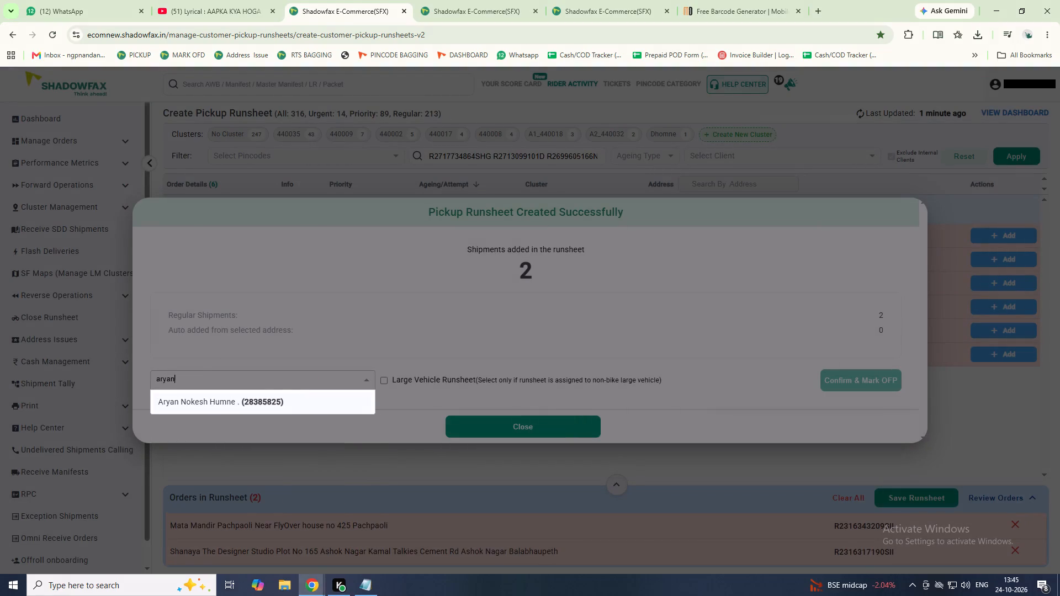
key("Return")
key("Tab")
key("Tab")
key("Return")
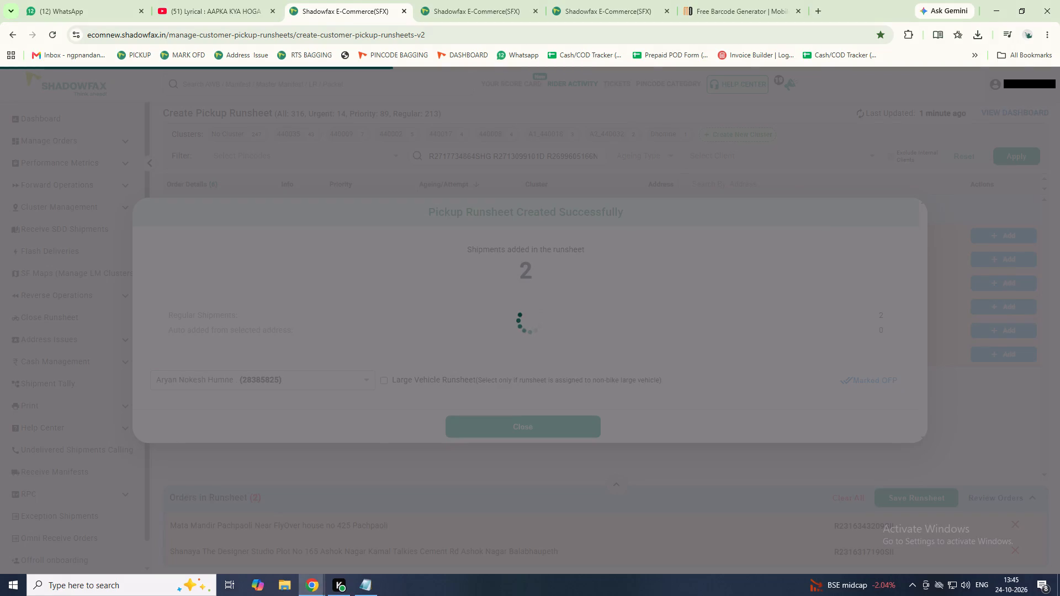
left_click(526, 422)
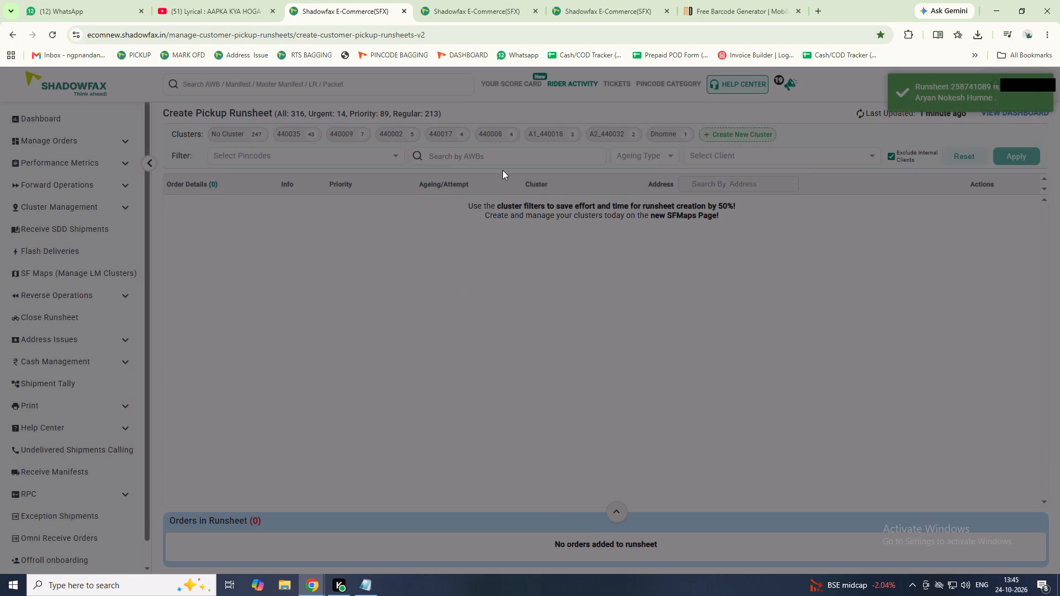
left_click(507, 157)
key("ctrl+v")
key("Return")
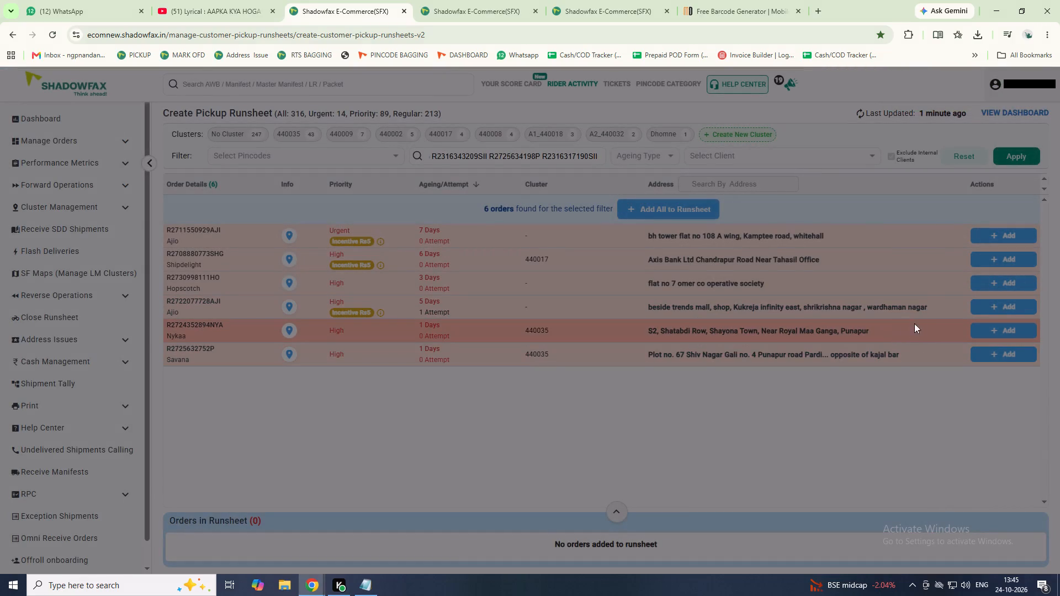
left_click(288, 281)
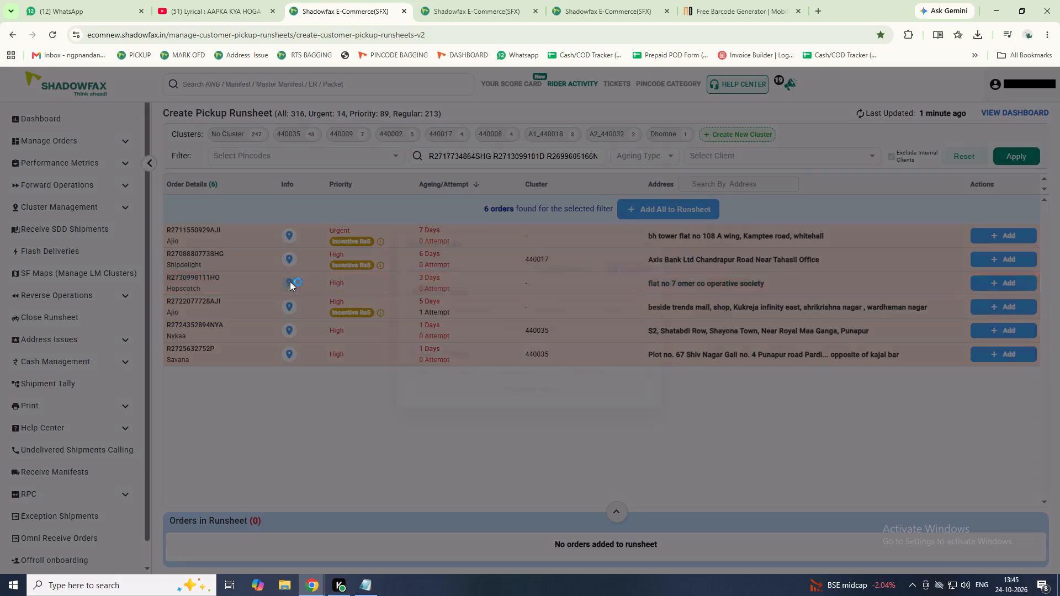
left_click(669, 231)
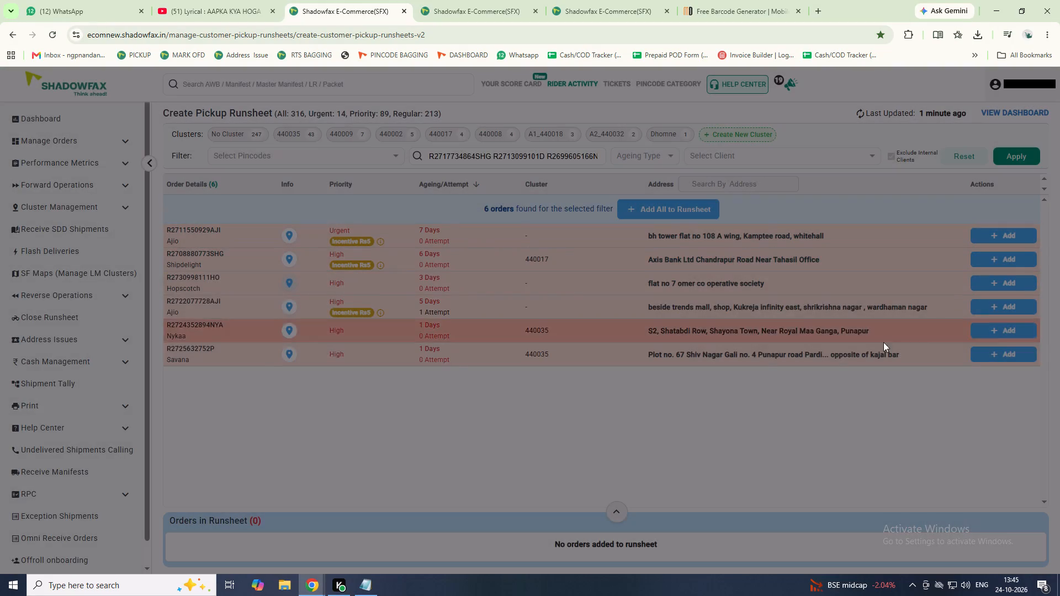
left_click(1012, 305)
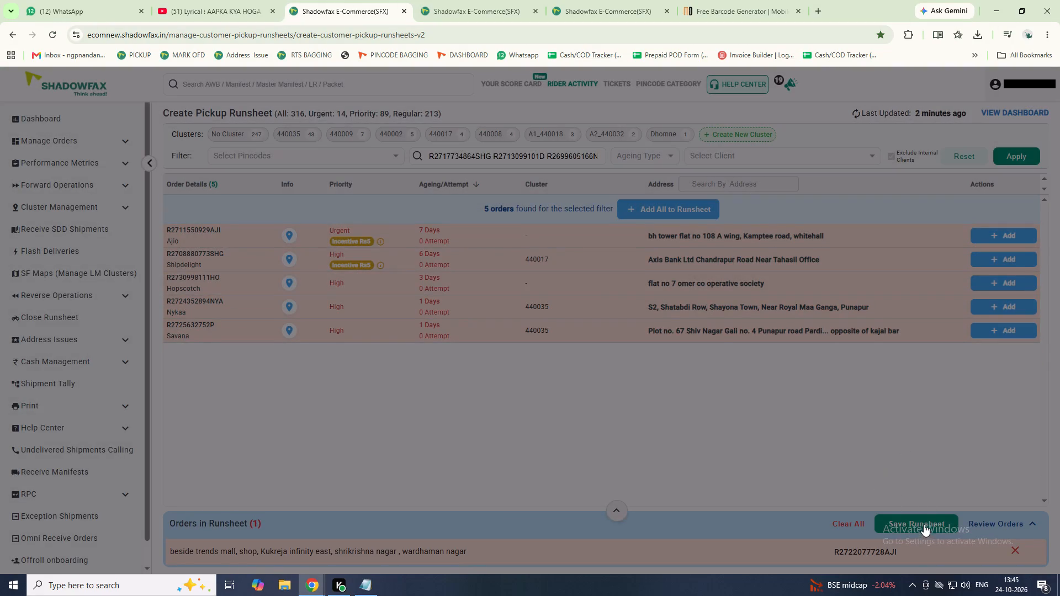
left_click(924, 524)
left_click(799, 446)
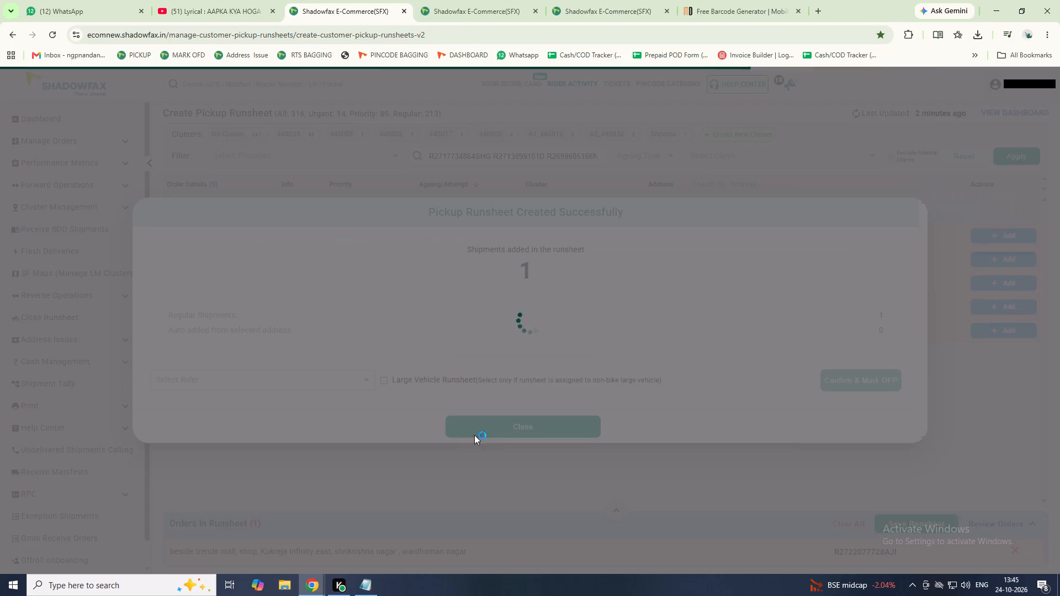
Assign the Wardhaman Nagar pickup runsheet to rider Bhojwani, mark it OFP and close the summary.
left_click(324, 378)
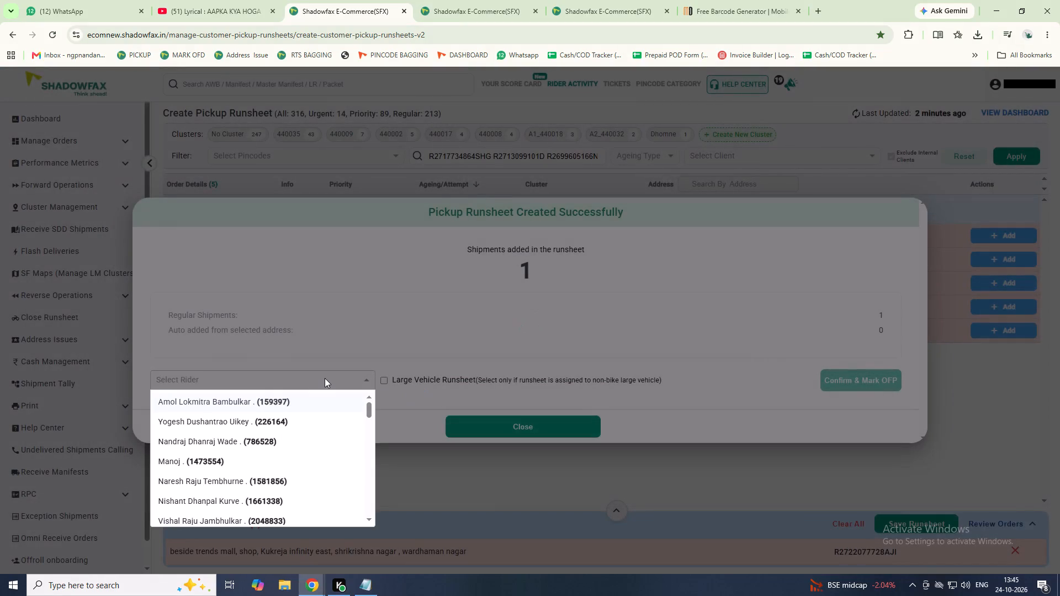
type("bhoj")
key("Return")
key("Tab")
key("Tab")
key("Return")
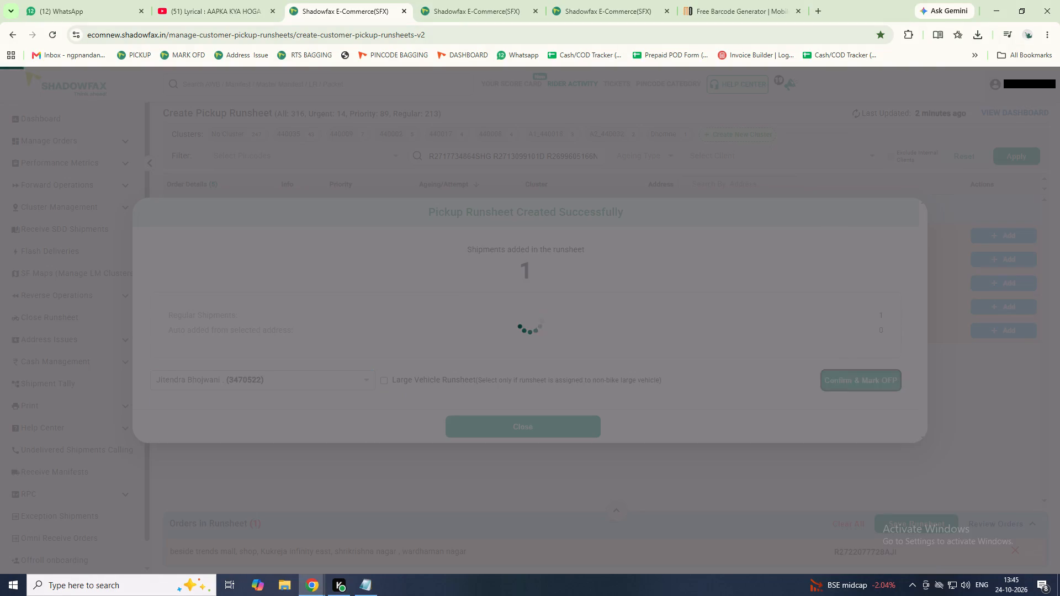
left_click(483, 425)
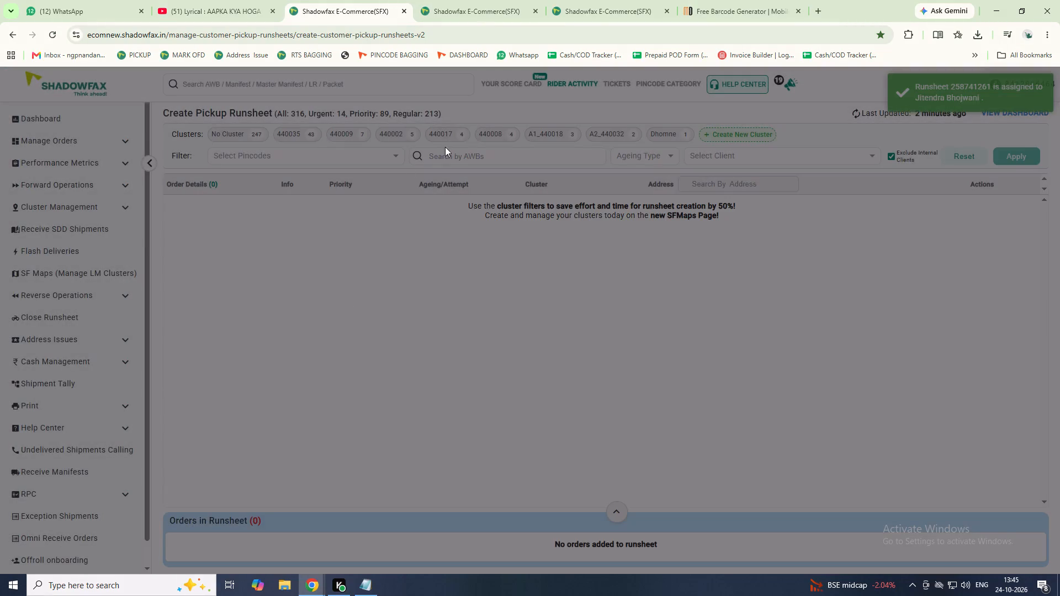
left_click(446, 147)
left_click(444, 162, "ctrl")
key("ctrl+v")
key("Return")
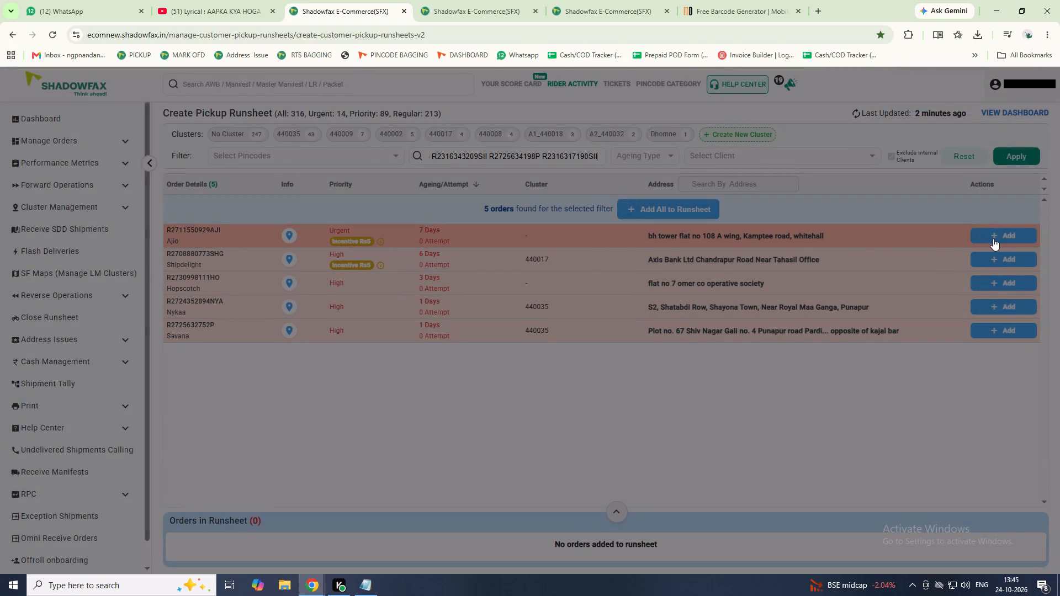
left_click(285, 237)
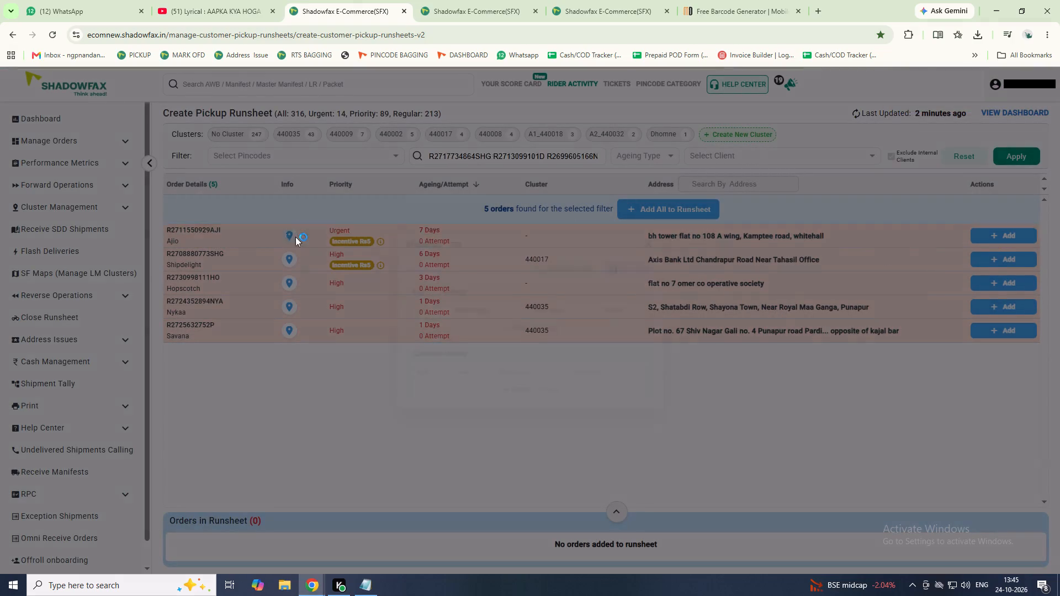
left_click(664, 219)
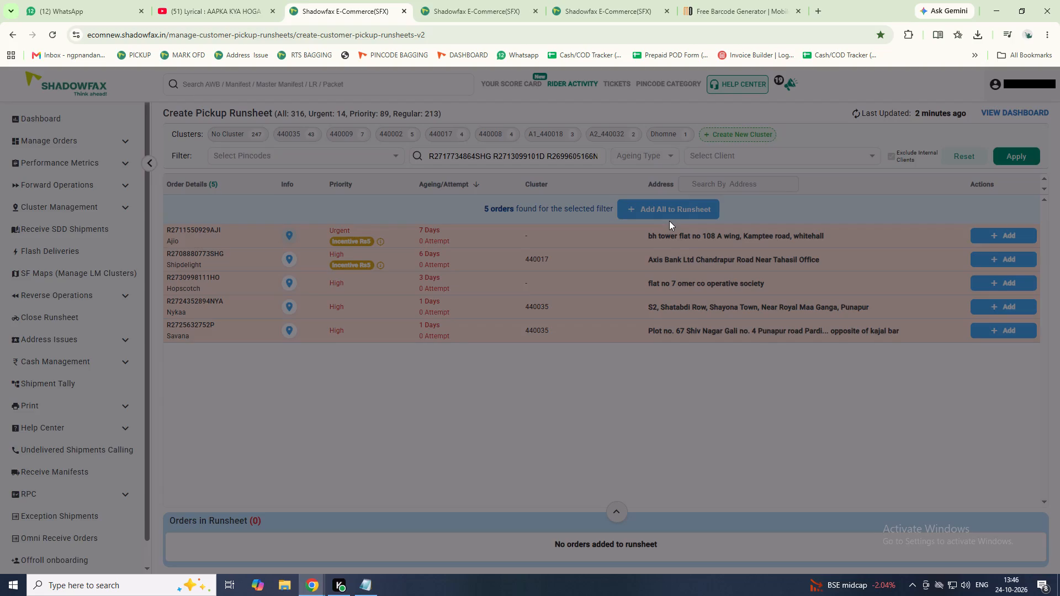
left_click(1003, 238)
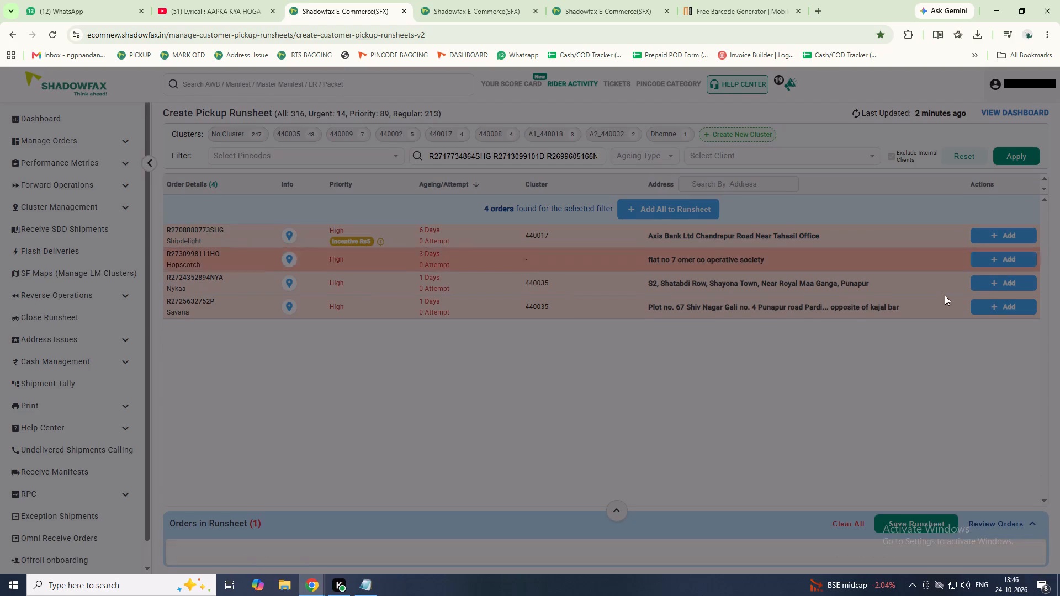
left_click(925, 527)
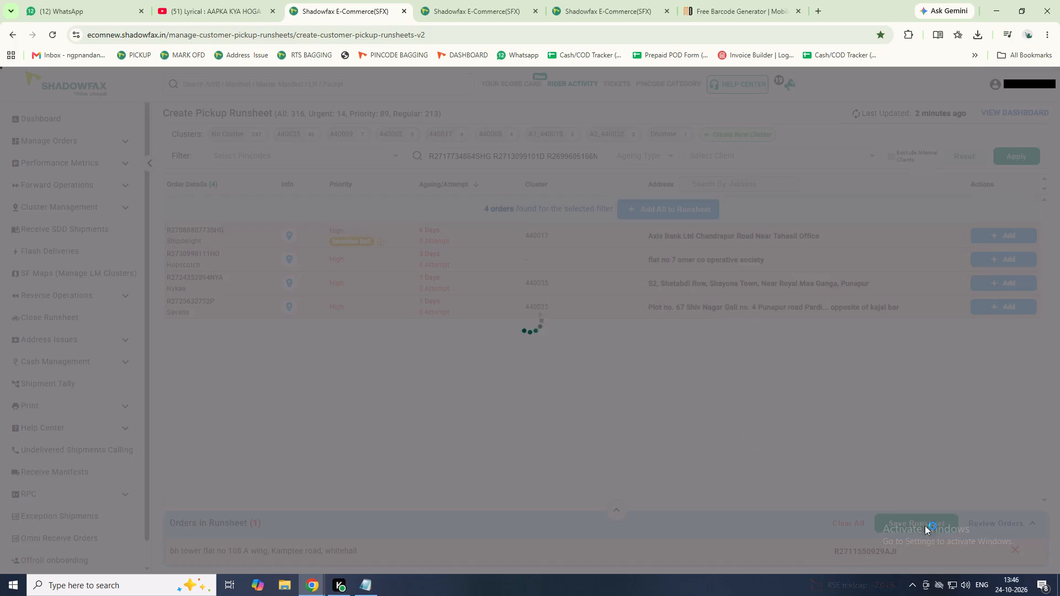
left_click(779, 446)
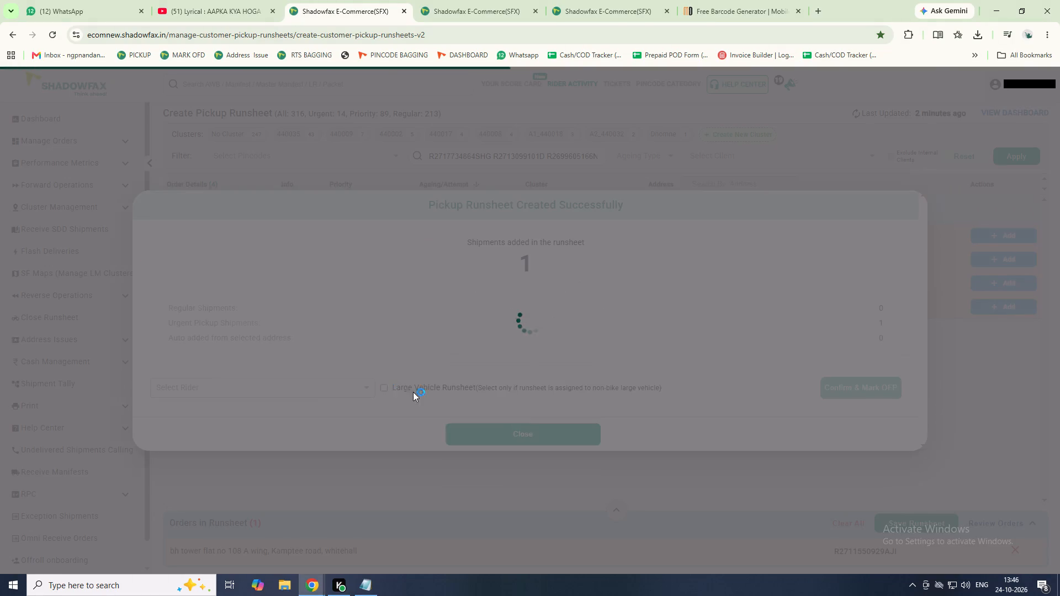
Assign the Kamptee Road pickup runsheet to rider Vishal, mark it OFP and close the summary.
left_click(310, 389)
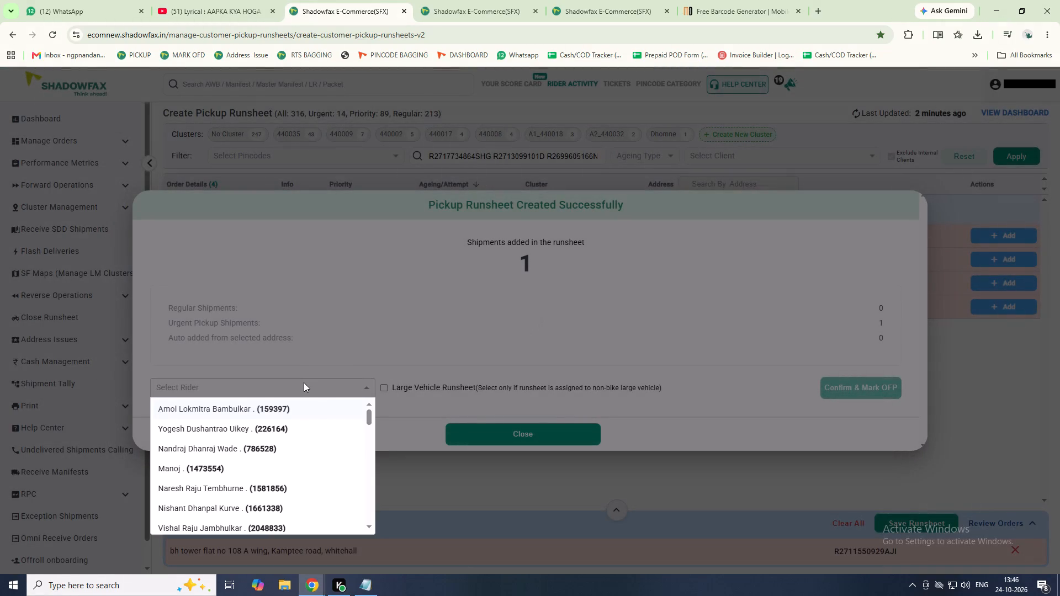
type("vish")
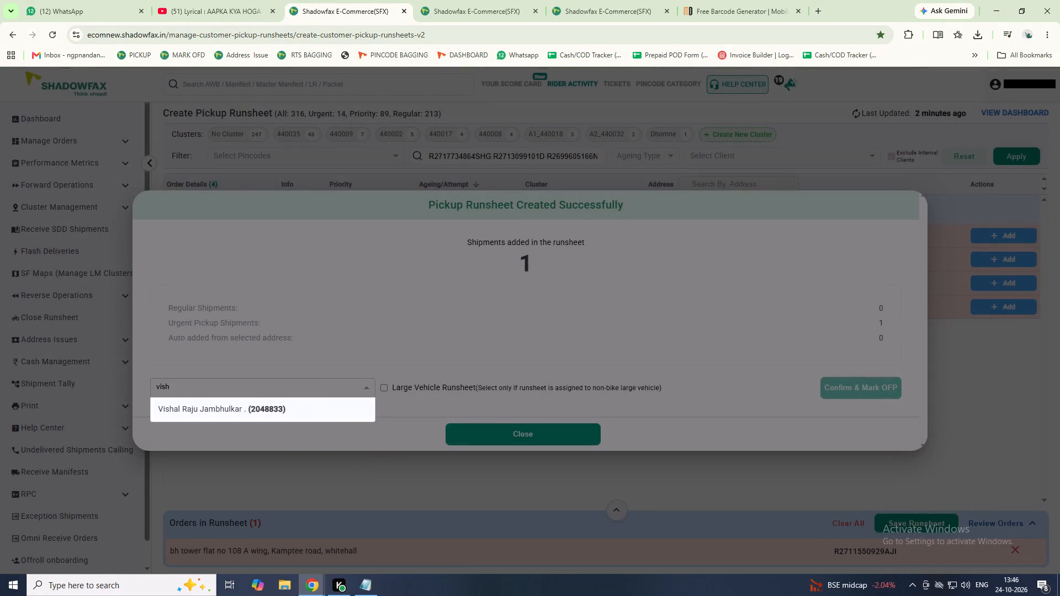
left_click(302, 409)
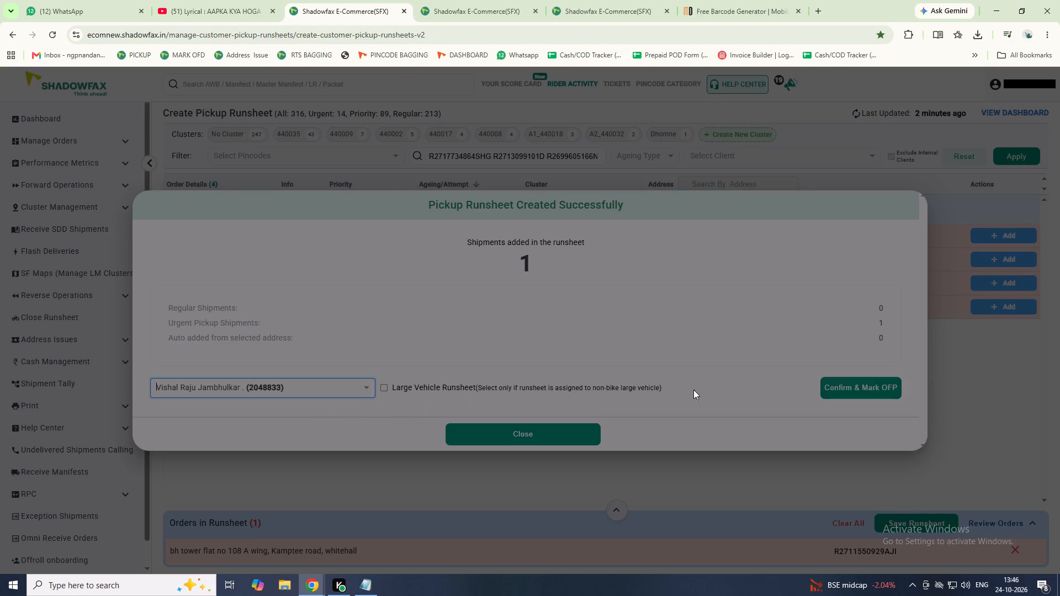
left_click_drag(866, 390, 856, 395)
left_click_drag(849, 395, 842, 397)
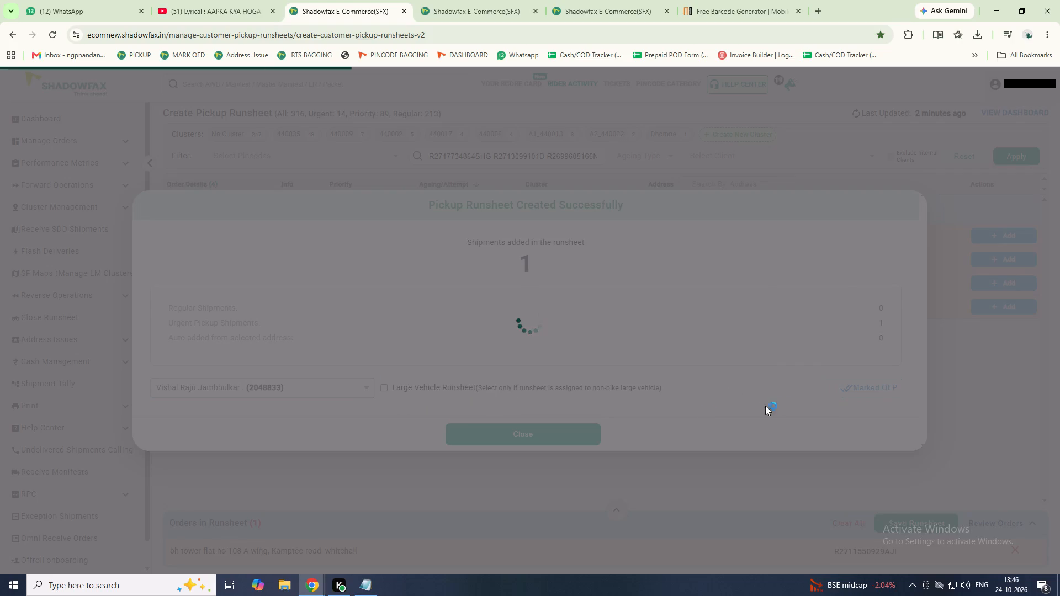
left_click(526, 438)
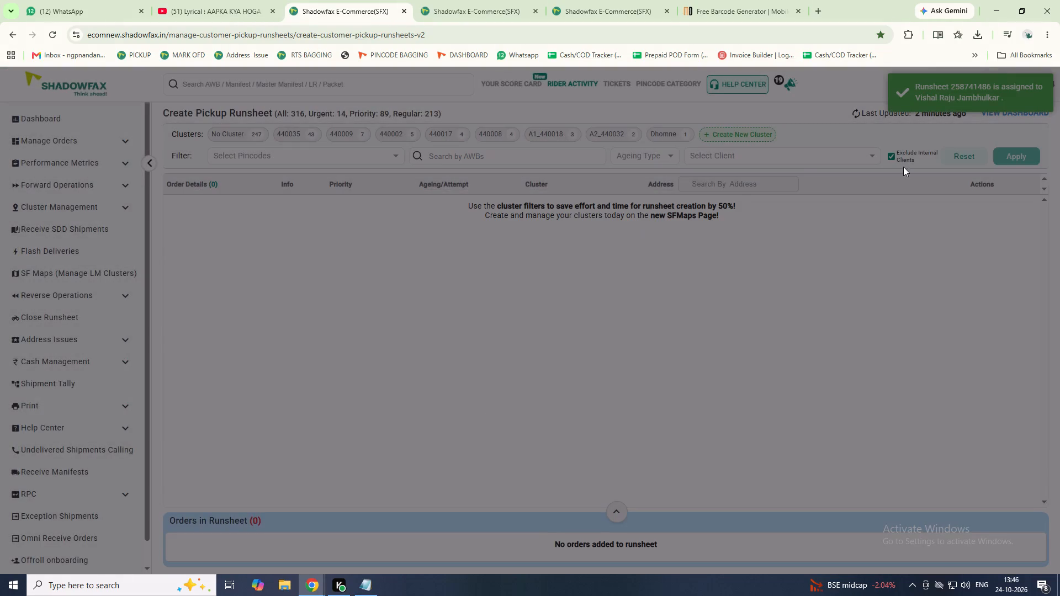
Filter the pickup orders by the copied AWB list again.
left_click(857, 111)
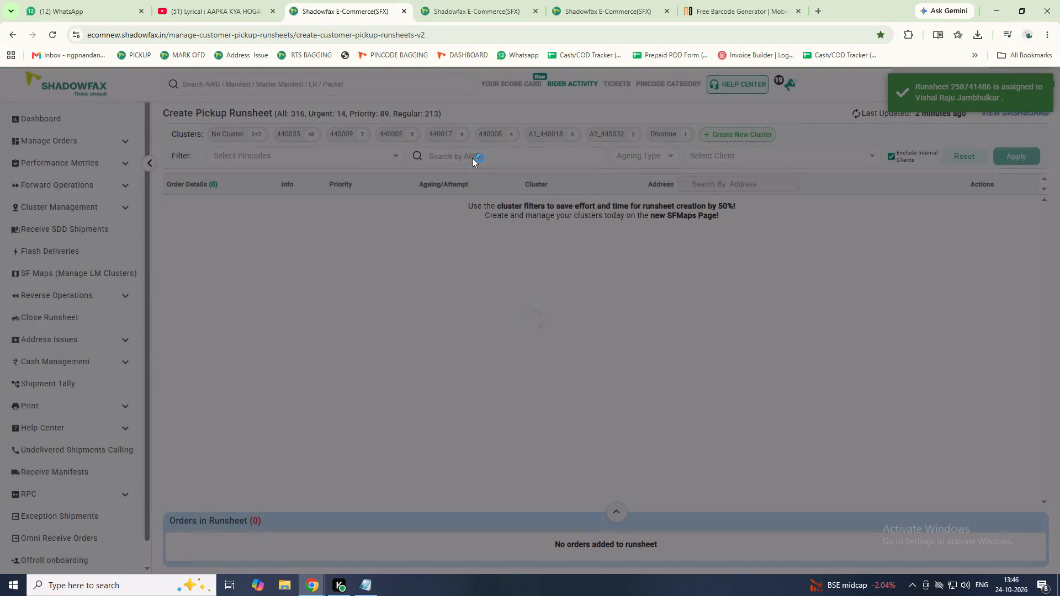
left_click(487, 154)
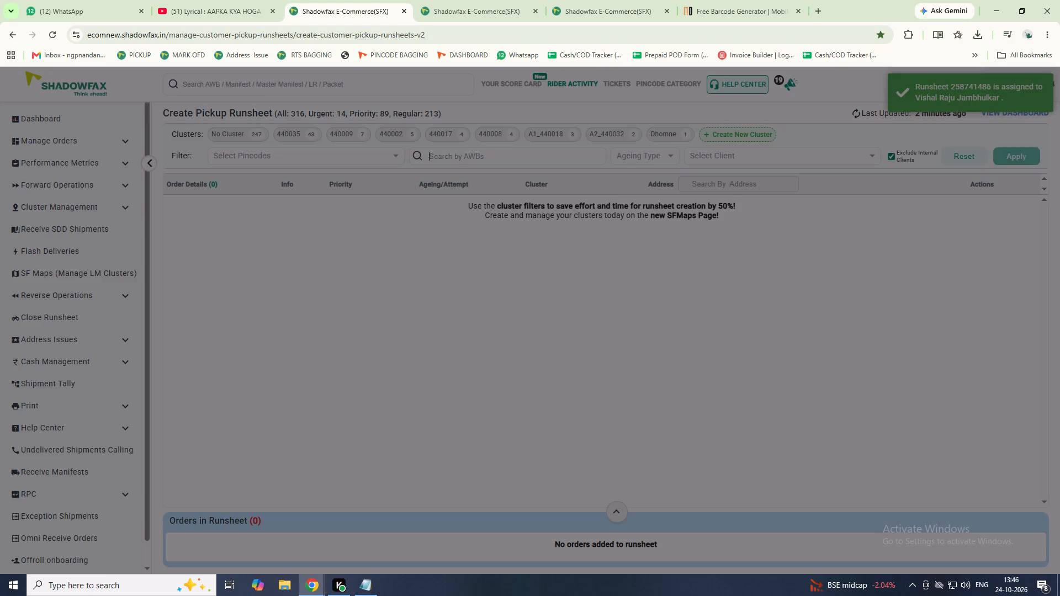
key("ctrl+v")
key("Return")
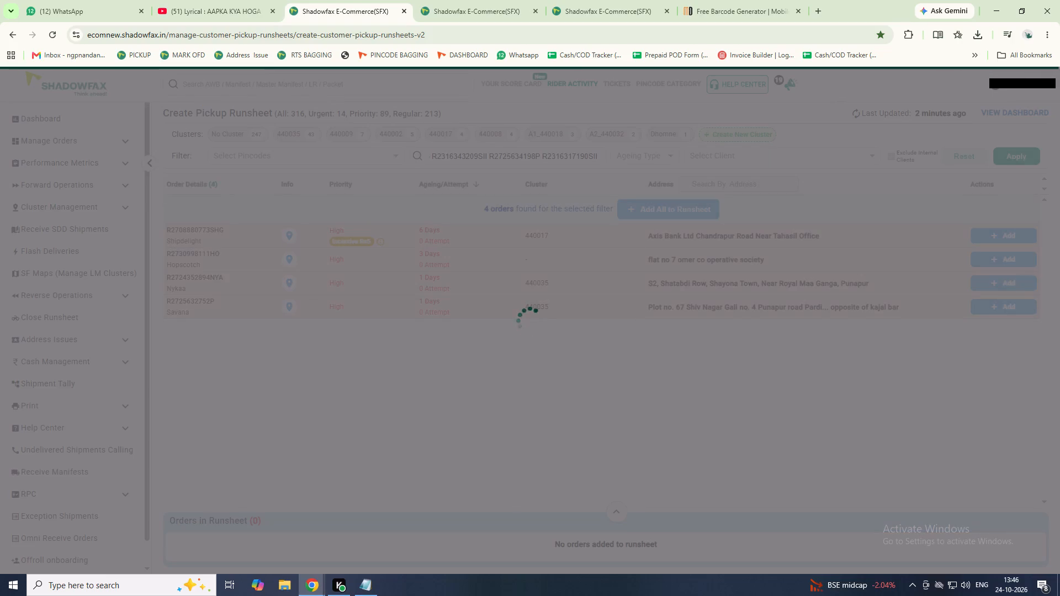
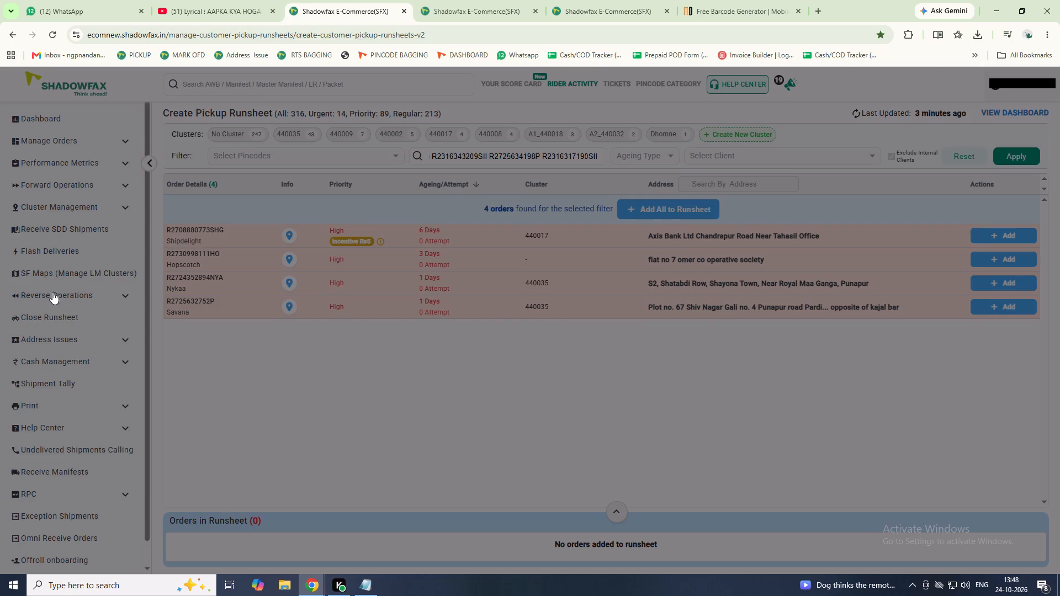
Open the Runsheet Closure for the Forward runsheet type and rider Kanoje.
left_click(58, 317)
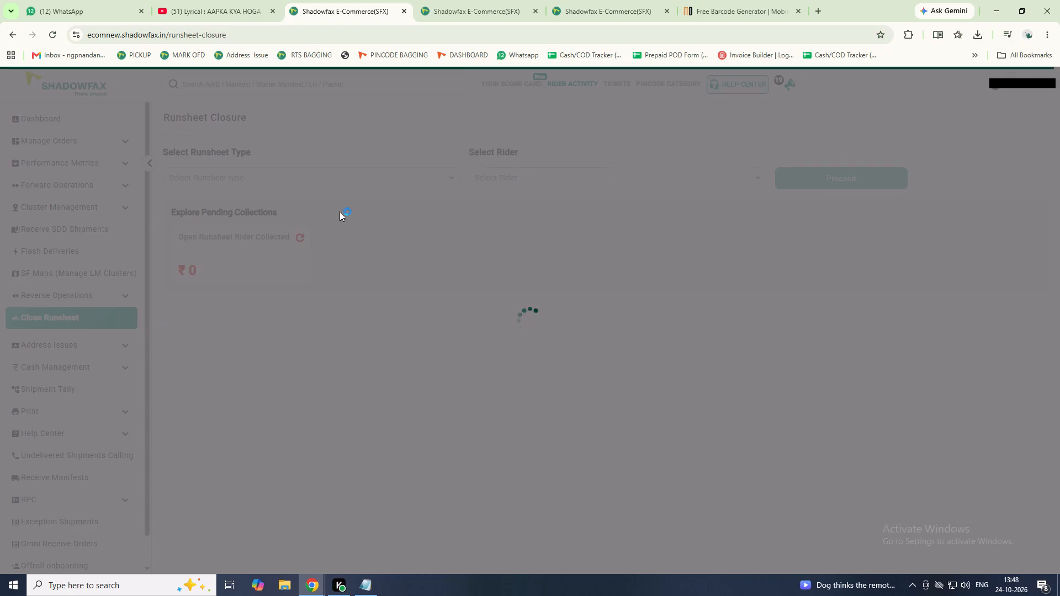
left_click(433, 178)
left_click(322, 199)
left_click(513, 181)
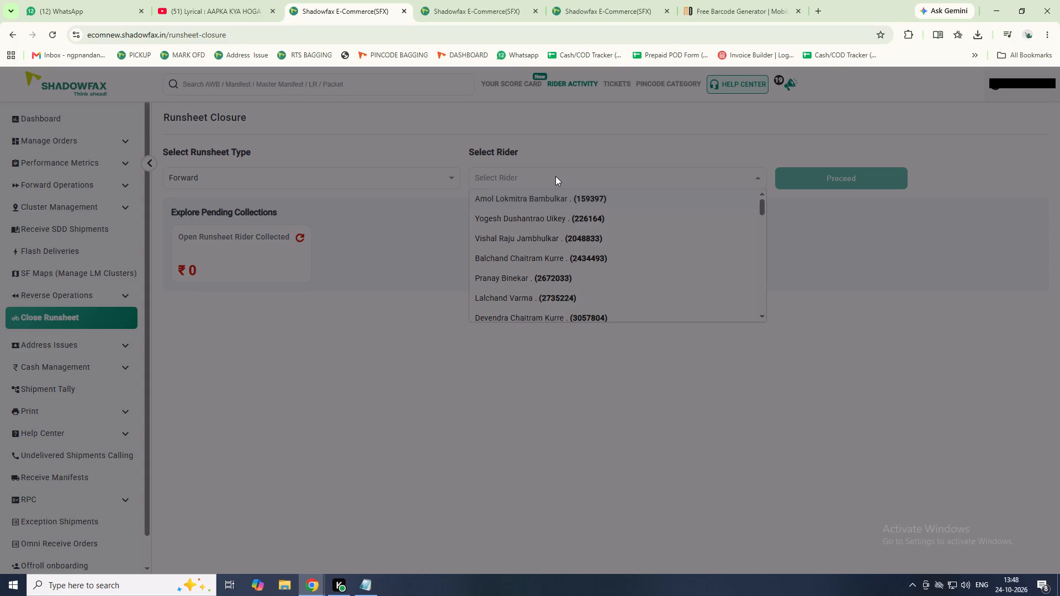
type("kanoj")
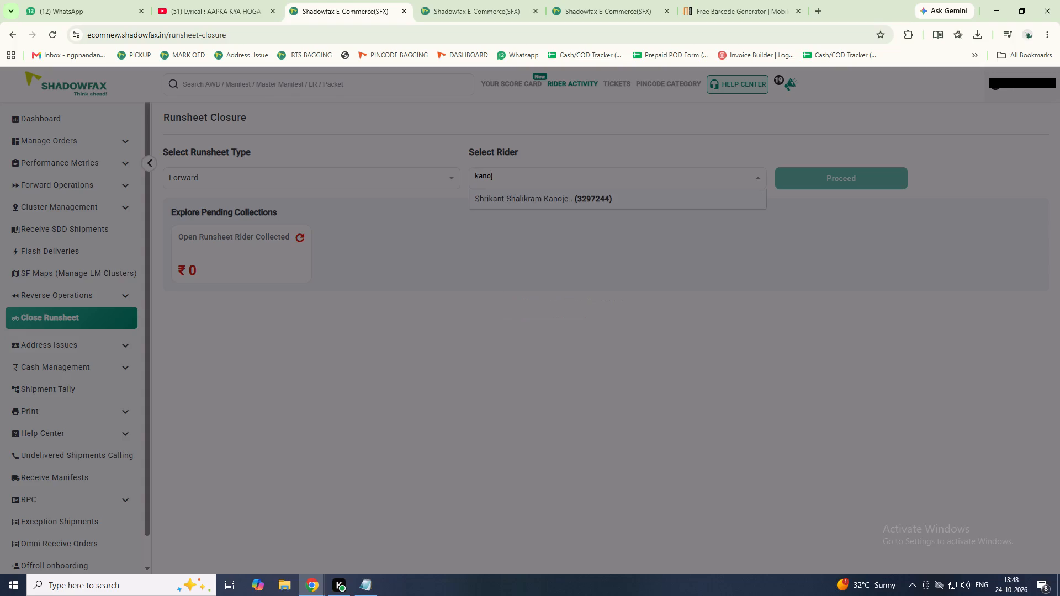
key("Return")
key("Tab")
key("Return")
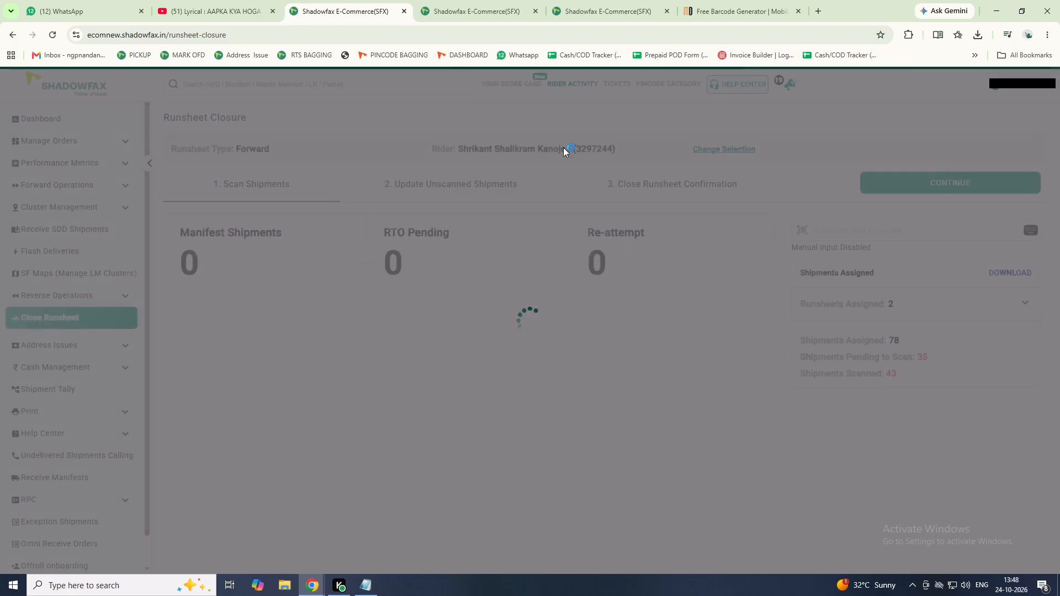
Advance rider Kanoje's closure past the scan and unscanned-shipment stages and review the runsheet, payment and cash details at Close Runsheet Confirmation.
left_click(925, 193)
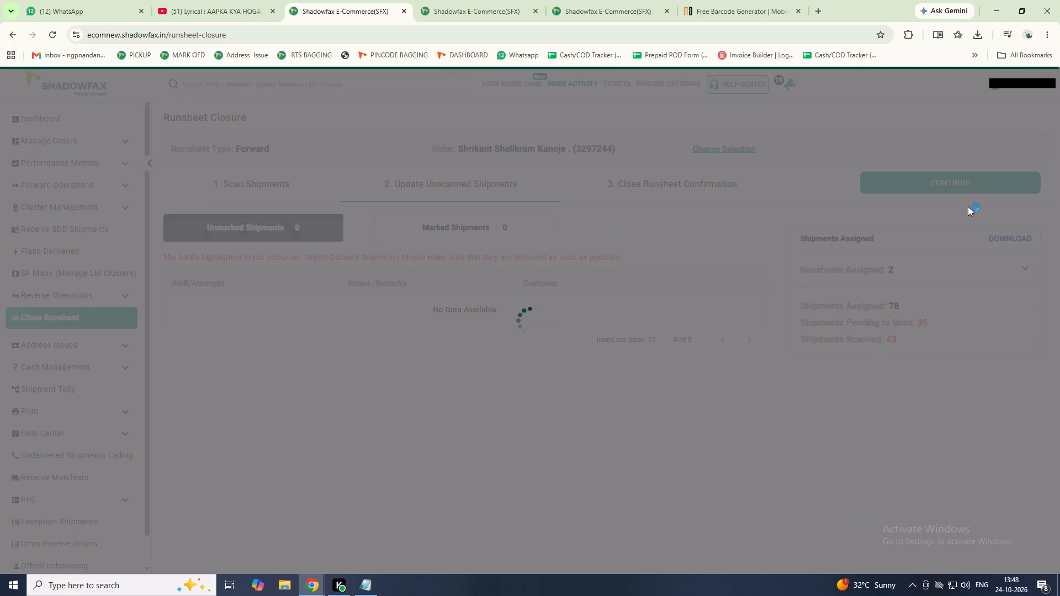
left_click(948, 182)
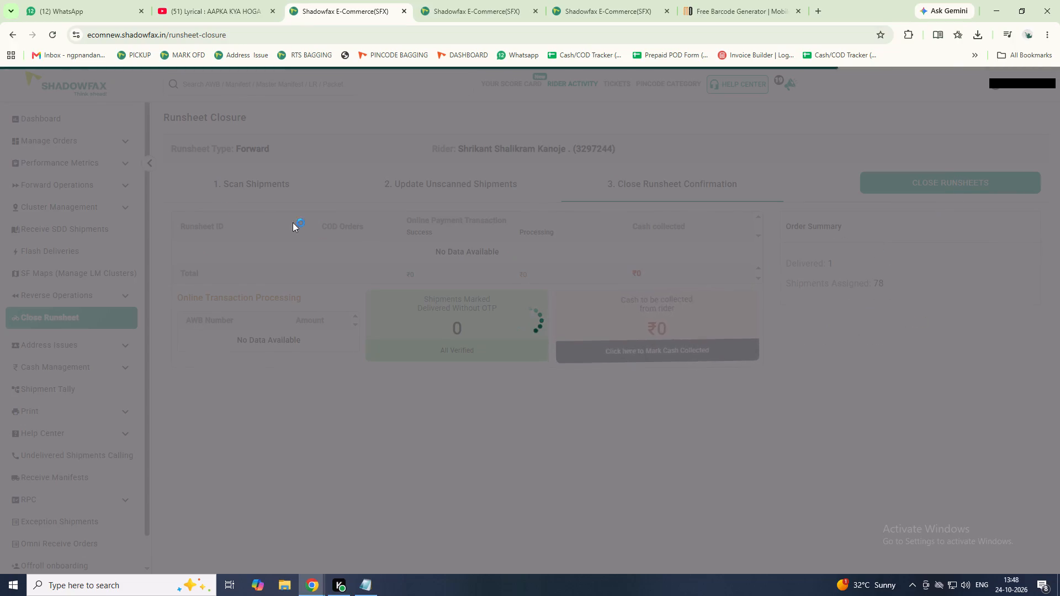
scroll(201, 202, "down", 8)
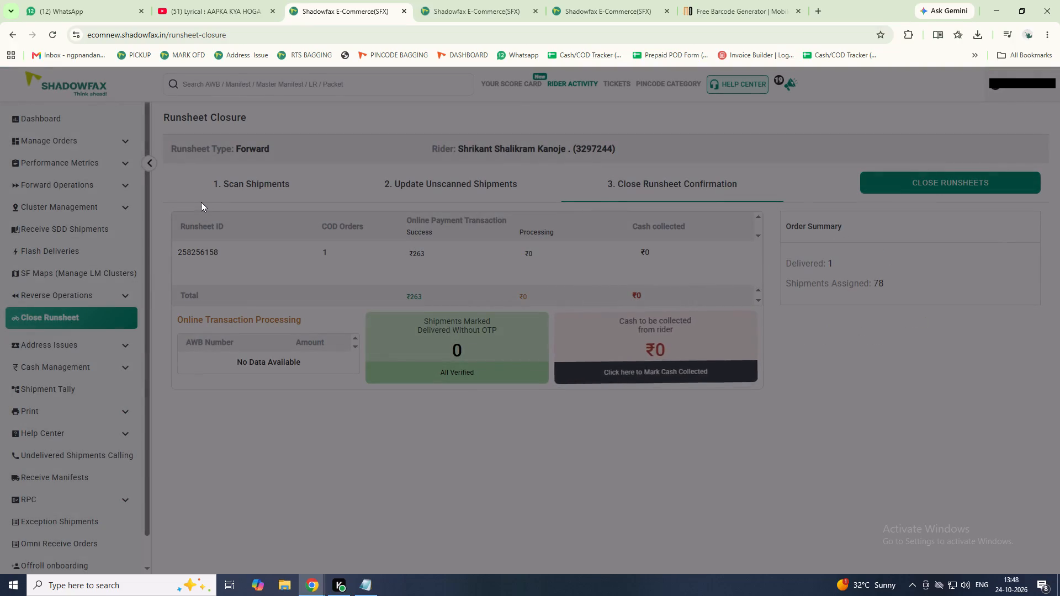
scroll(203, 199, "down", 9)
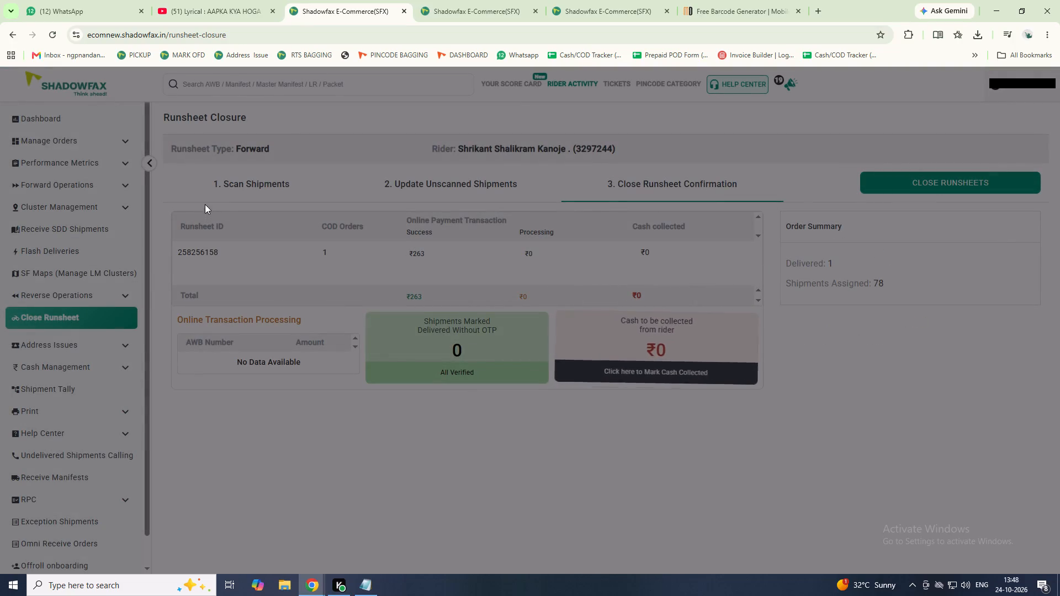
scroll(205, 204, "down", 5)
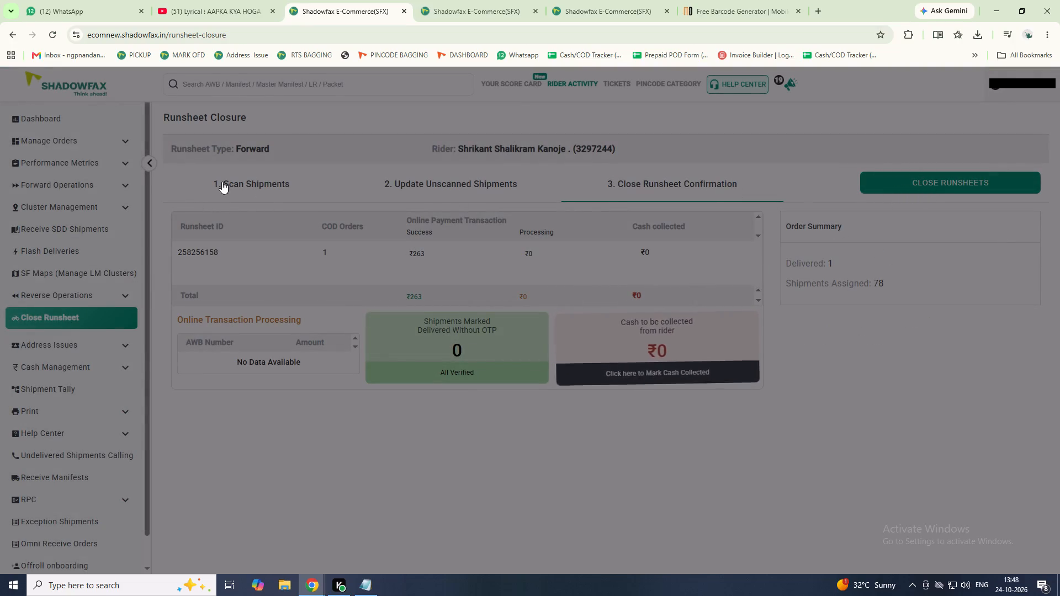
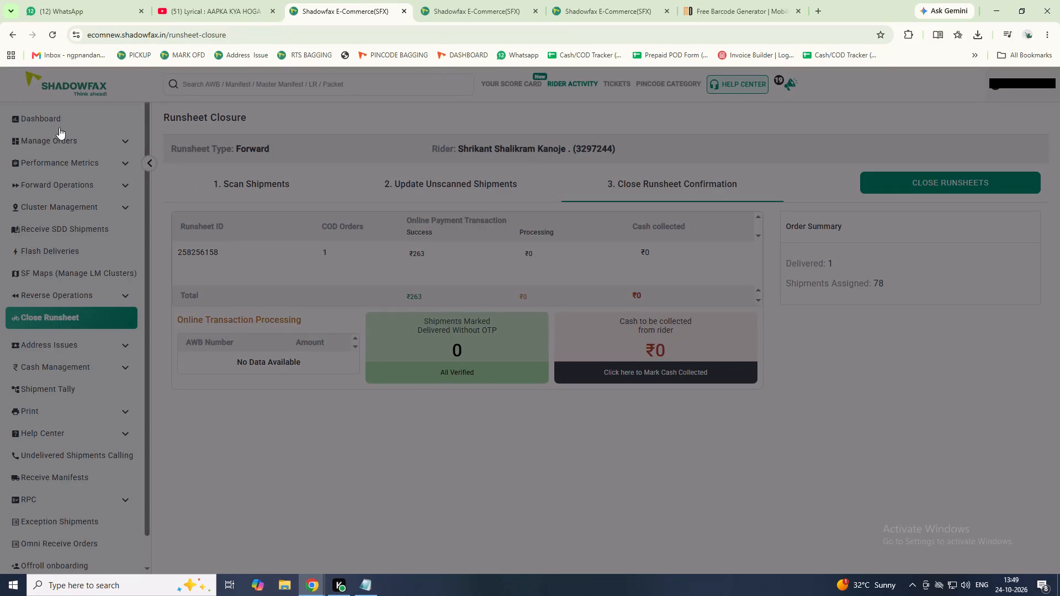
Return rider Kanoje's closure to the unscanned-shipments stage and review the first two pages of unmarked shipments and their statuses.
left_click(252, 186)
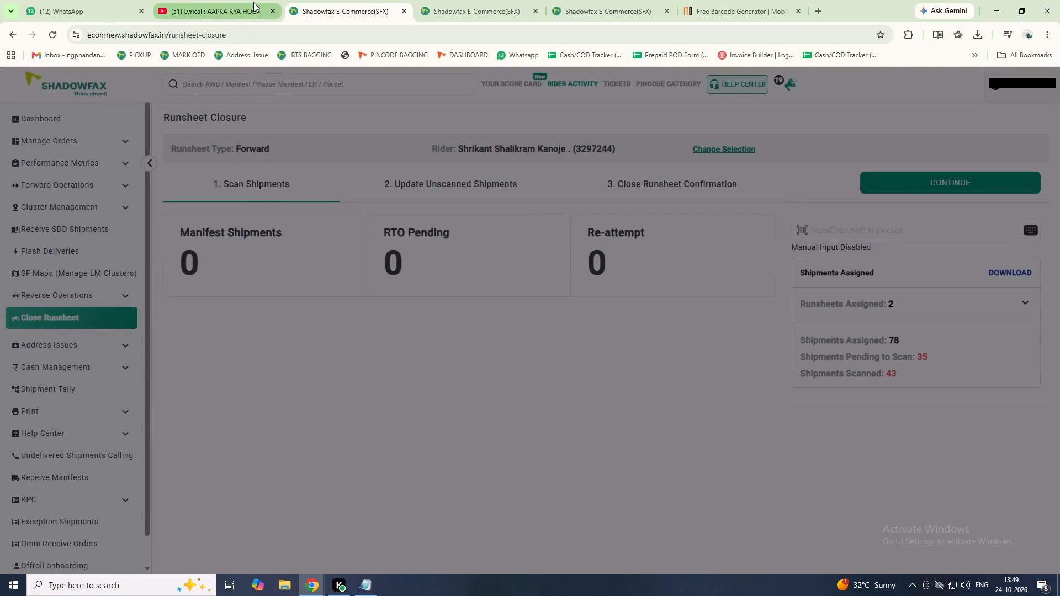
left_click(929, 184)
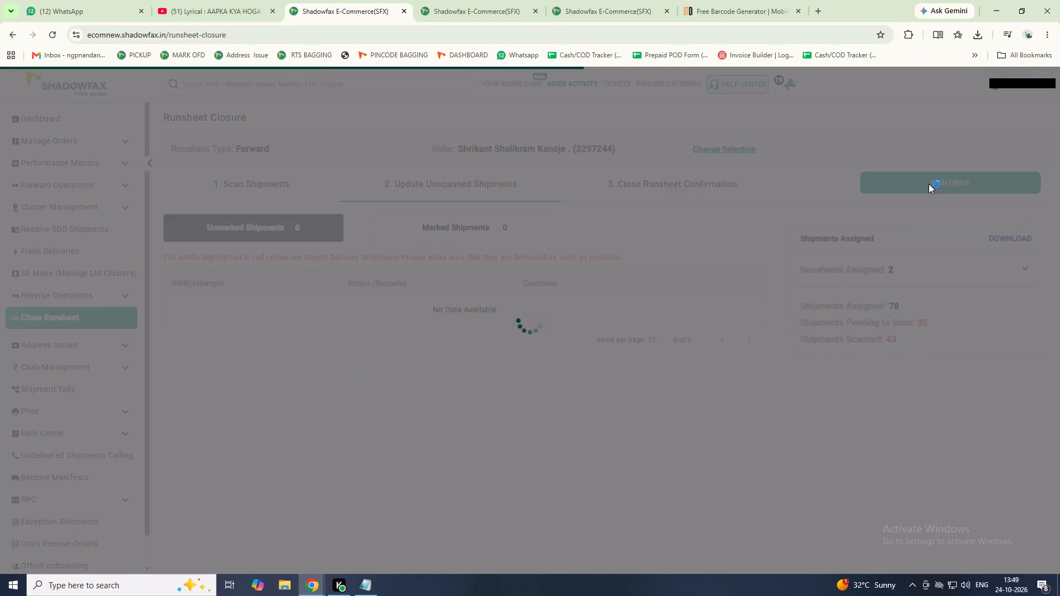
scroll(439, 422, "down", 8)
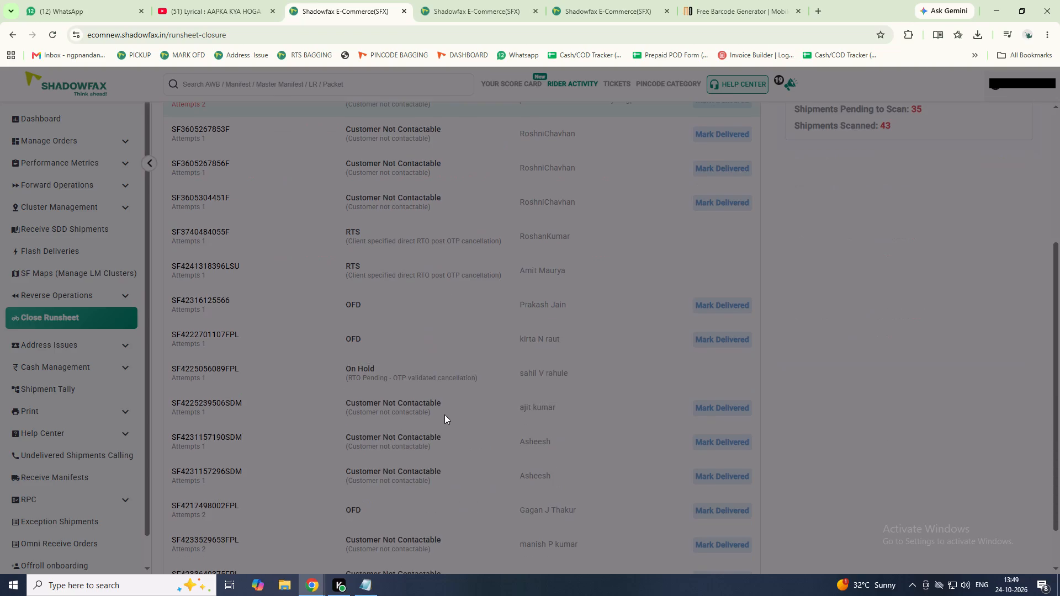
scroll(444, 415, "down", 4)
scroll(412, 407, "up", 4)
scroll(476, 359, "down", 8)
scroll(470, 364, "up", 4)
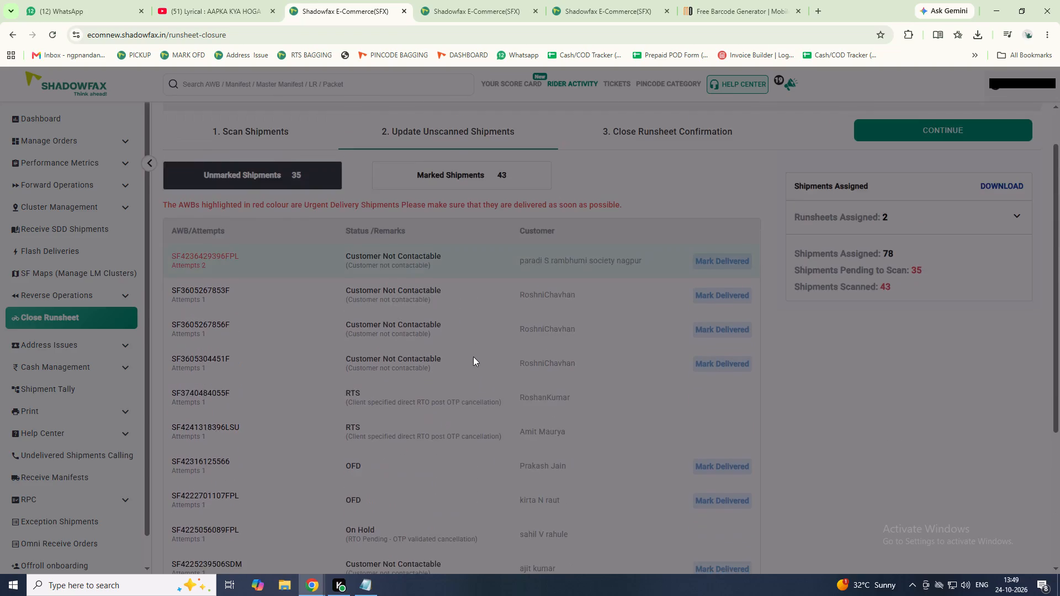
scroll(473, 356, "down", 7)
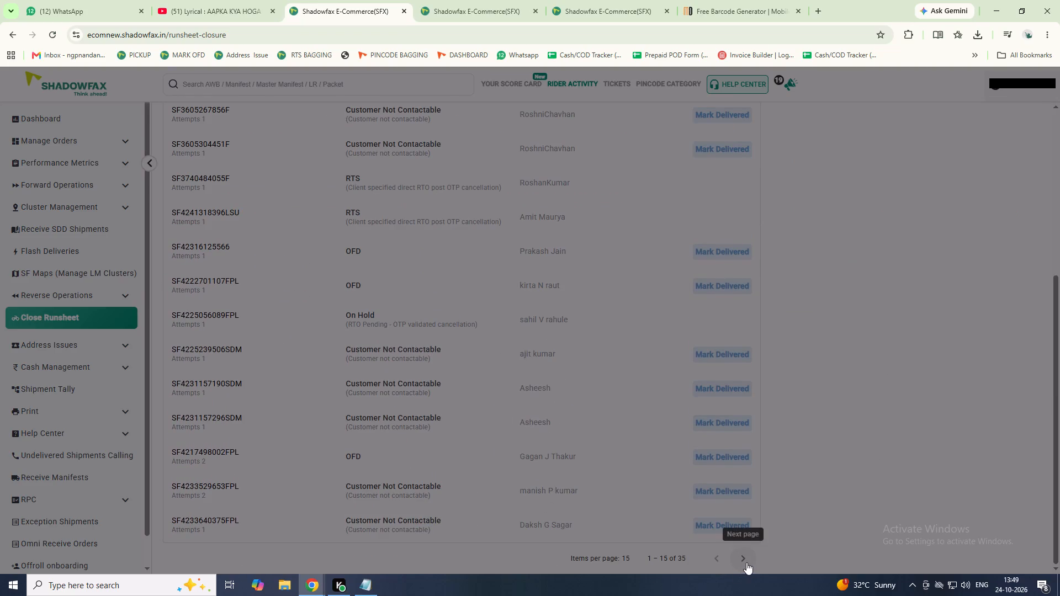
left_click(746, 562)
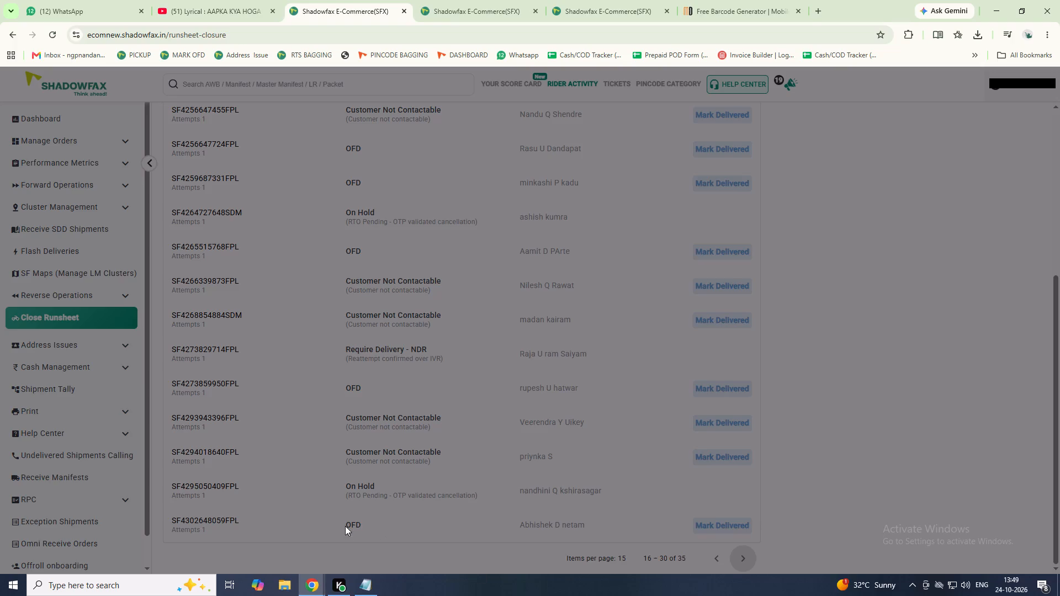
scroll(528, 246, "up", 9)
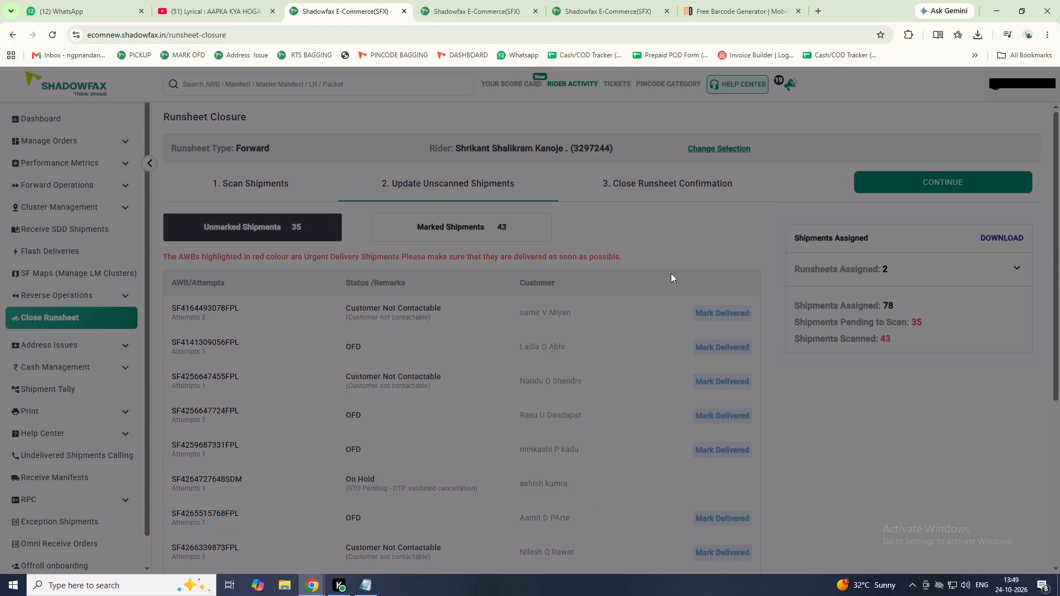
Go to the hub dashboard and refresh the Quick Access counts.
left_click(45, 118)
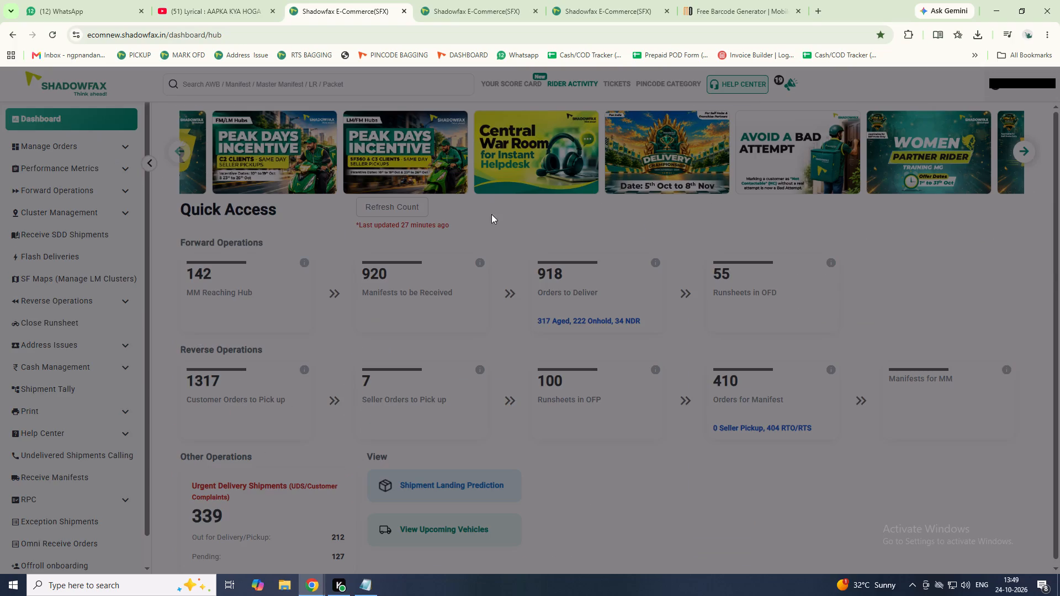
triple_click(389, 201)
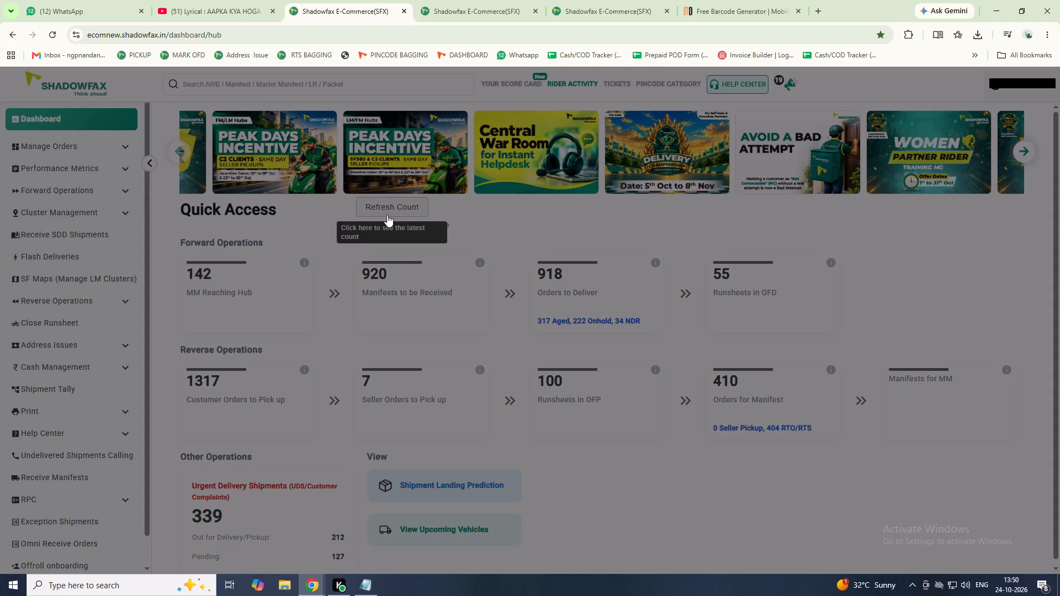
double_click(394, 200)
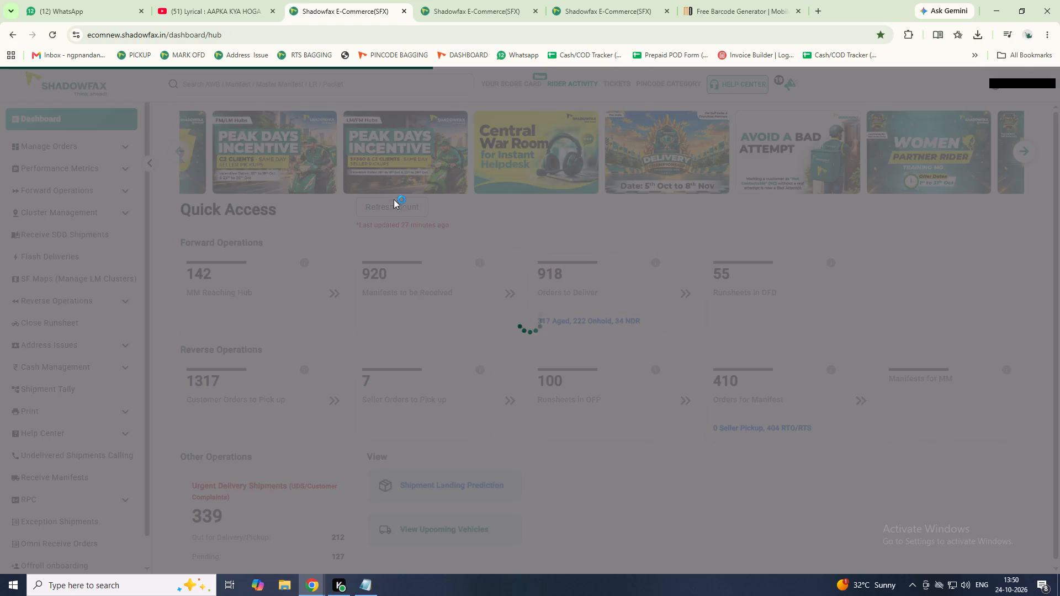
Open Create Forward Runsheet from the Orders to Deliver count and open the pending orders at the hub.
left_click(591, 292)
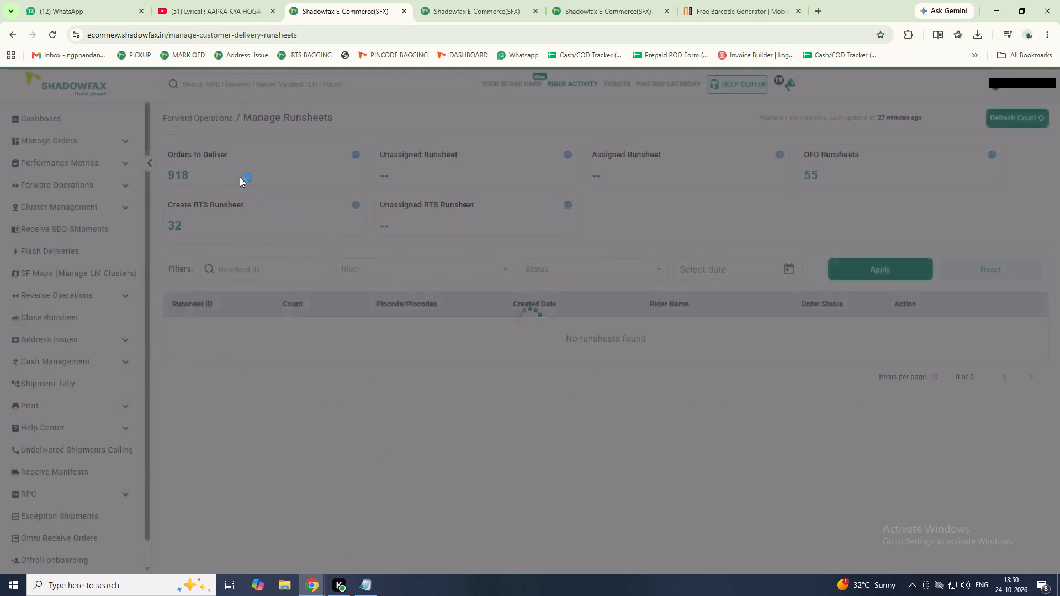
left_click(274, 171)
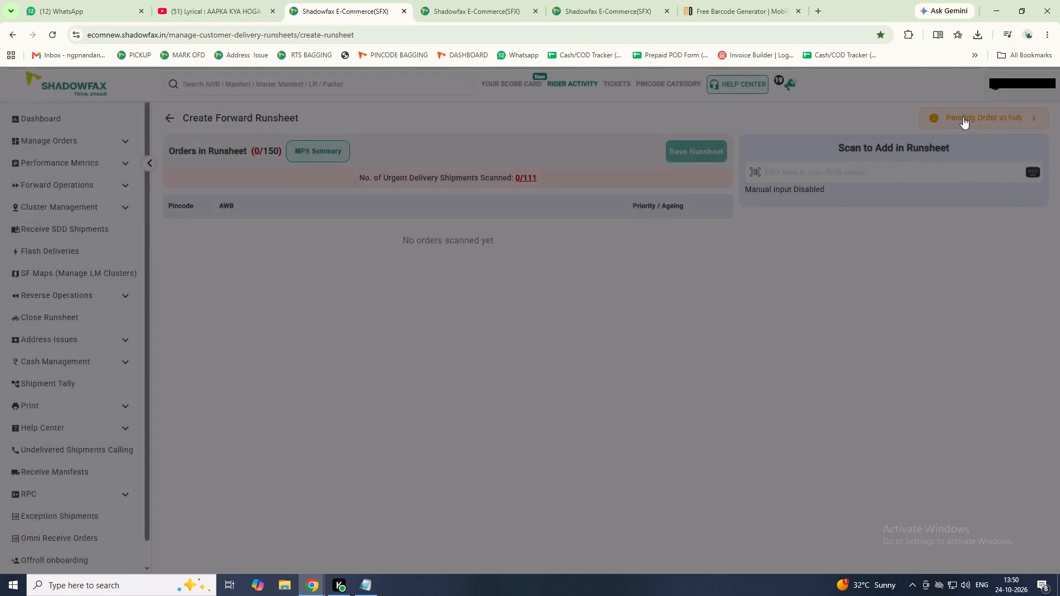
left_click(963, 117)
View the Performance report in the LM Hub Live dashboard to check forward, reverse and rider-wise attempt figures.
left_click(97, 163)
left_click(95, 164)
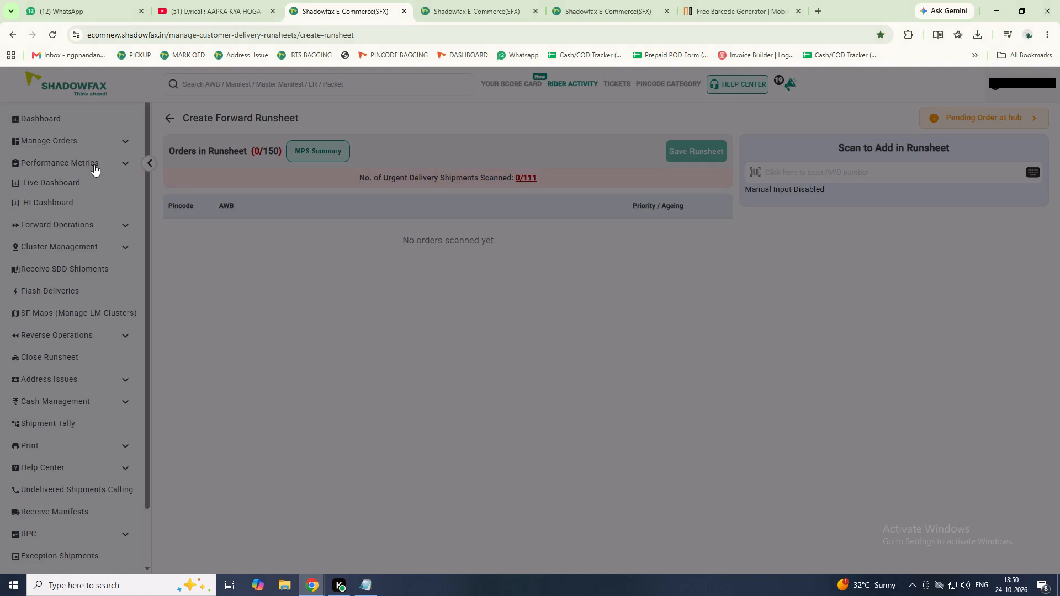
left_click(57, 184)
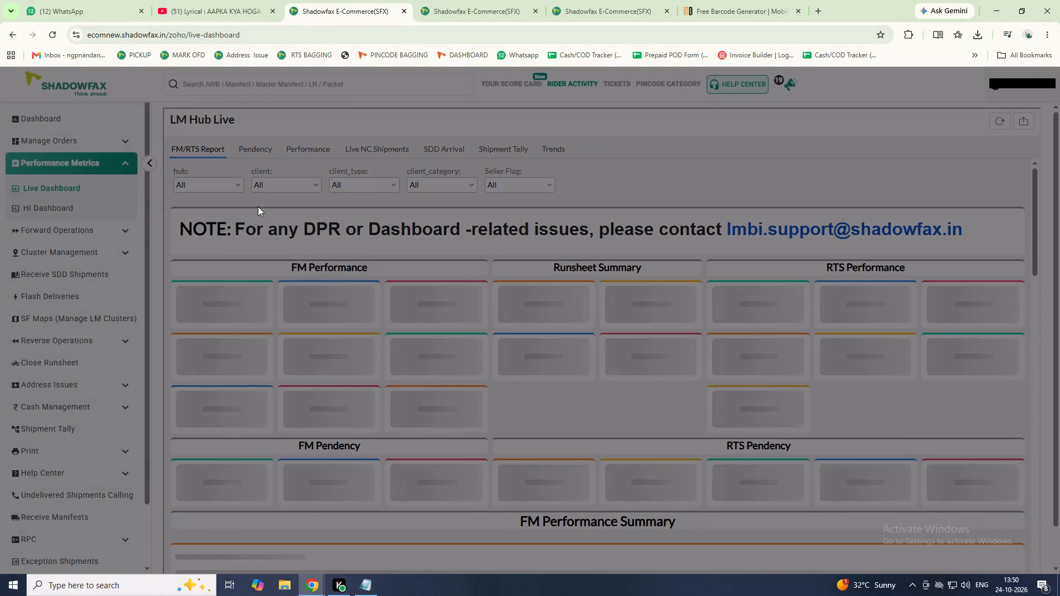
left_click(309, 149)
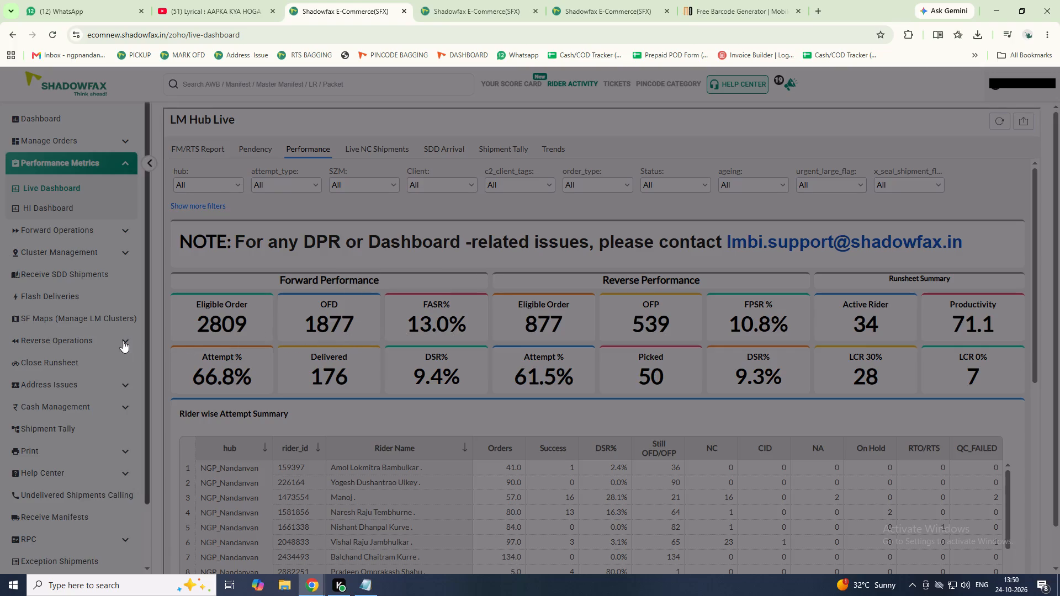
Return to the hub dashboard and refresh the Quick Access counts again.
left_click(30, 118)
left_click(380, 206)
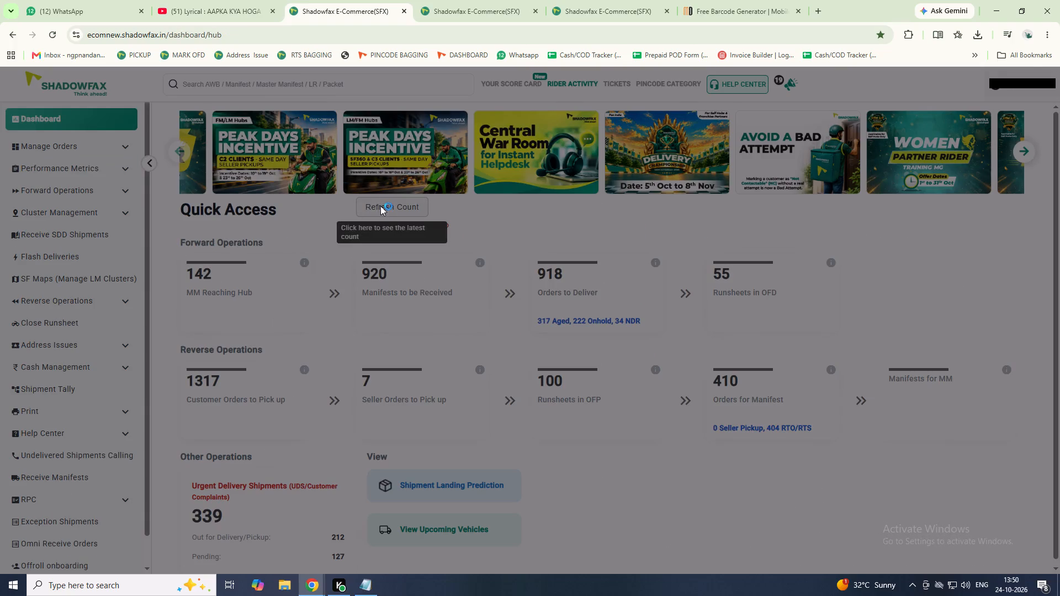